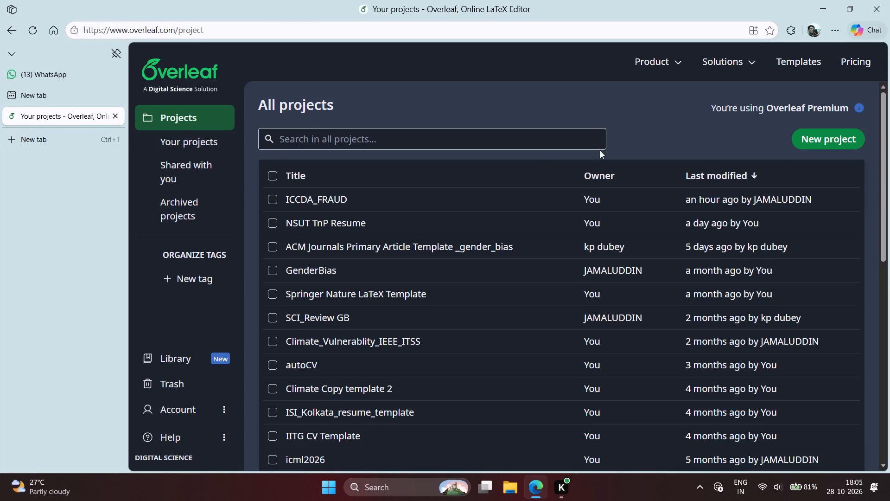
Open the NSUT TnP Resume project.
left_click(326, 221)
Open the Internships and Certificates folder of Google Drive in a new browser tab.
left_click(97, 137)
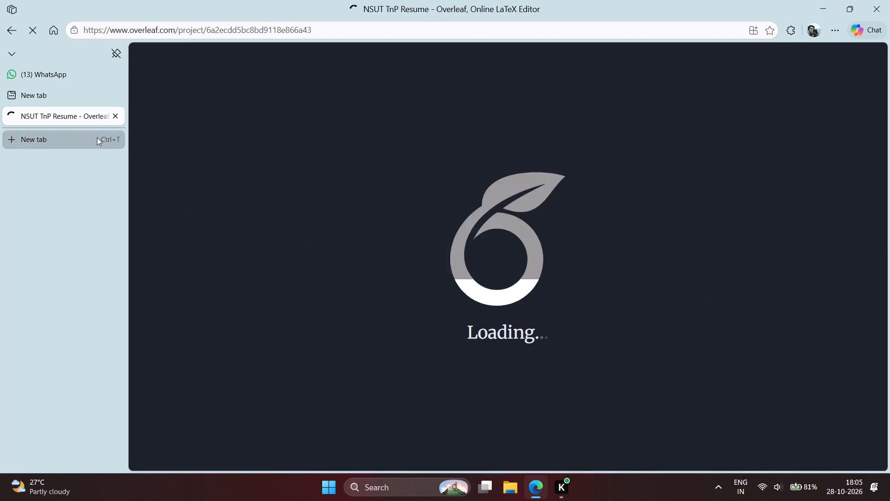
type("dr")
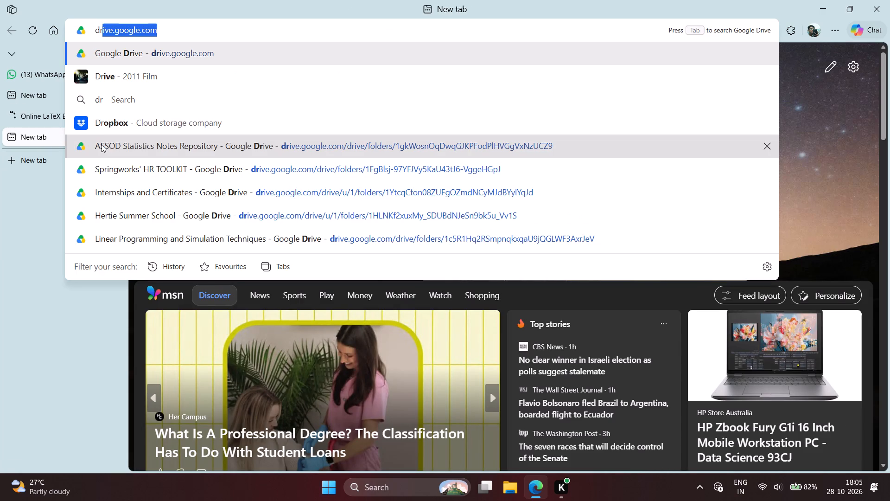
left_click(110, 196)
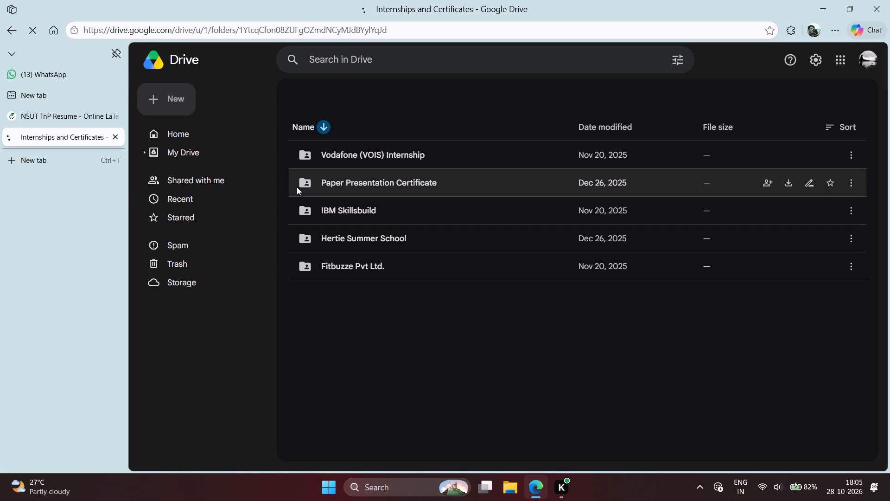
Upload the CODM Runner up, iisc and iitr PDFs from the Internships and Certificates folder on drive Confedential (E:).
left_click(191, 90)
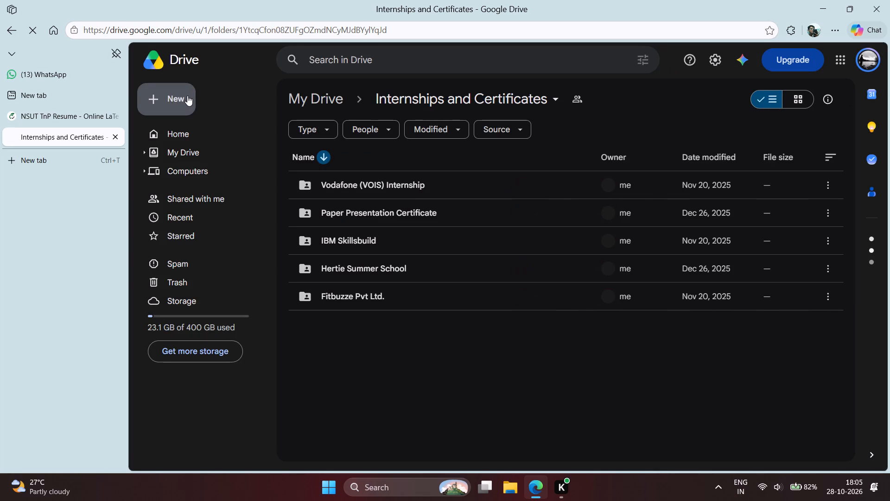
left_click(187, 96)
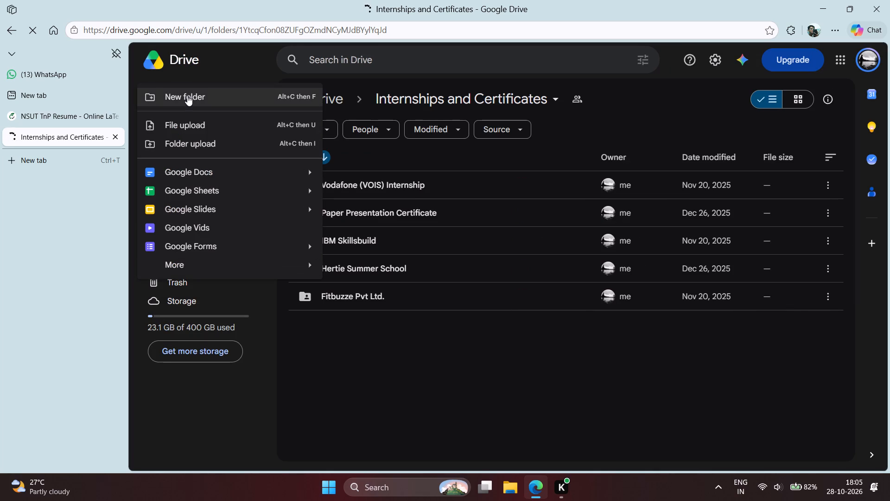
left_click(217, 120)
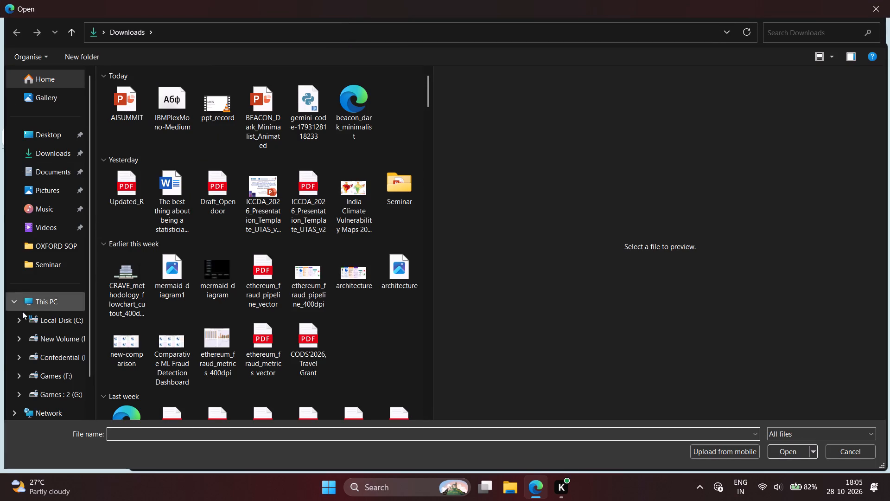
left_click(32, 358)
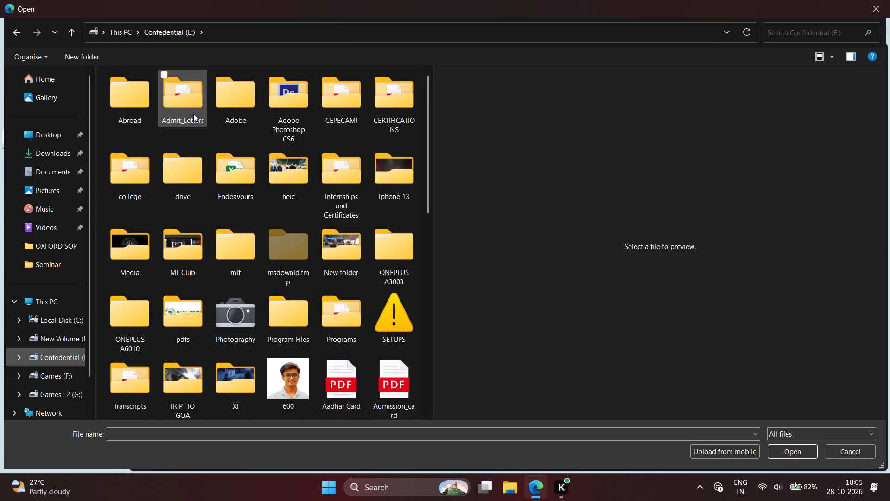
double_click(344, 179)
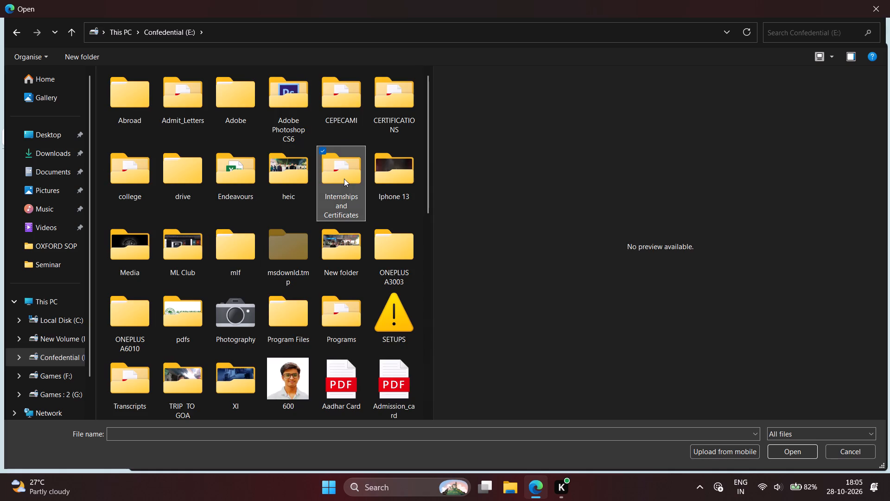
left_click_drag(270, 252, 244, 175)
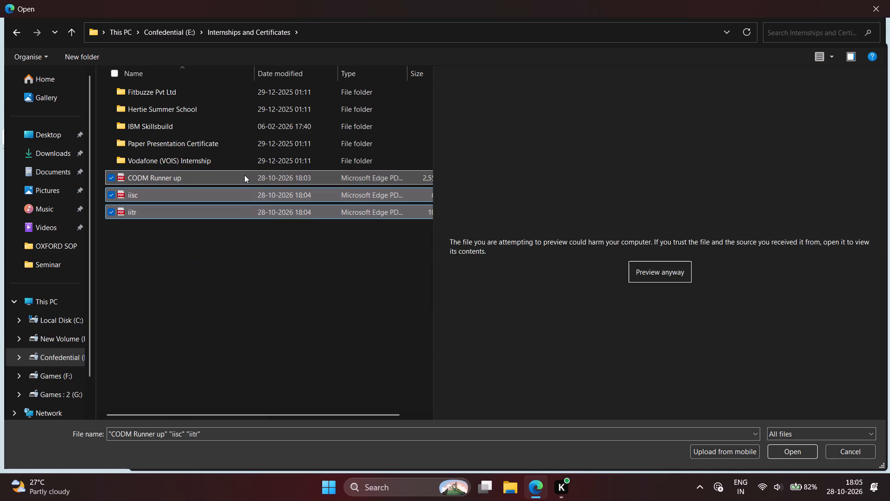
key("Return")
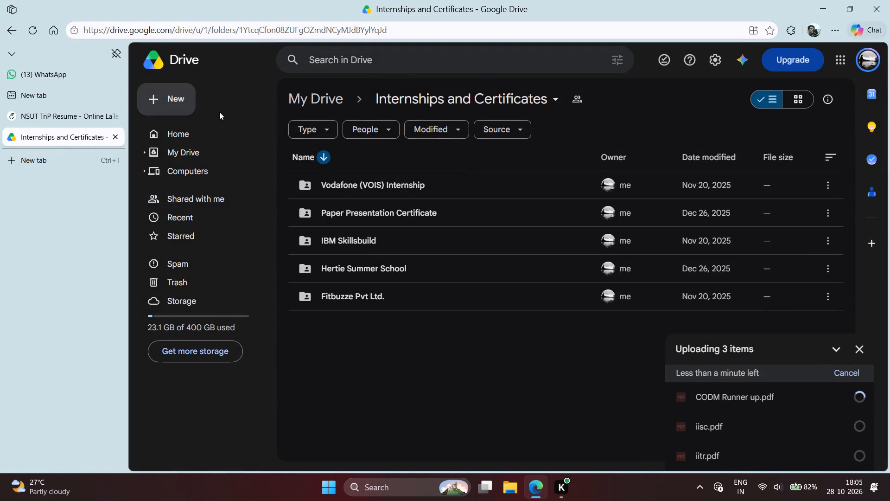
Upload the Stanford PDF from the CERTIFICATIONS folder on drive Confedential (E:) to the same Drive folder.
left_click(174, 99)
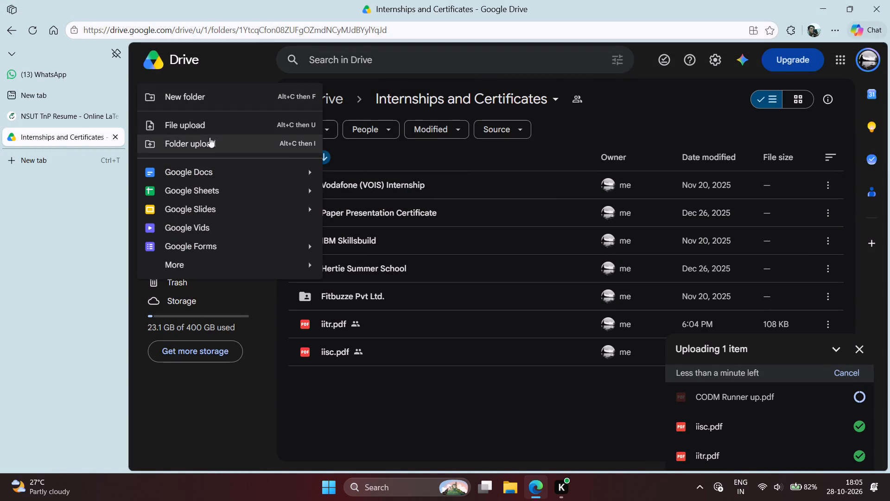
left_click(211, 129)
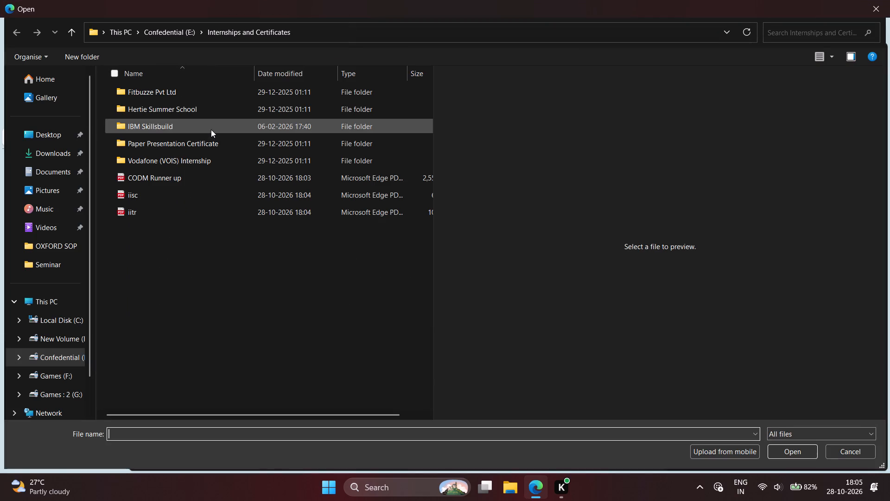
left_click(173, 29)
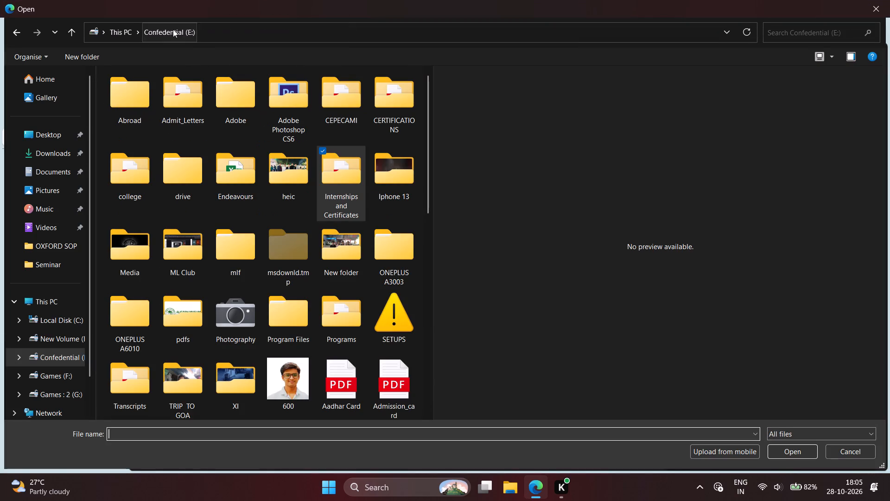
double_click(404, 120)
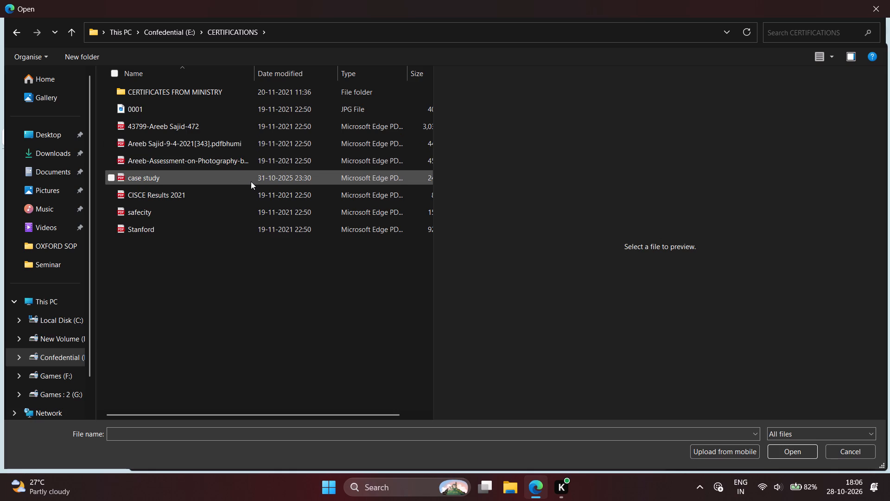
left_click(249, 225)
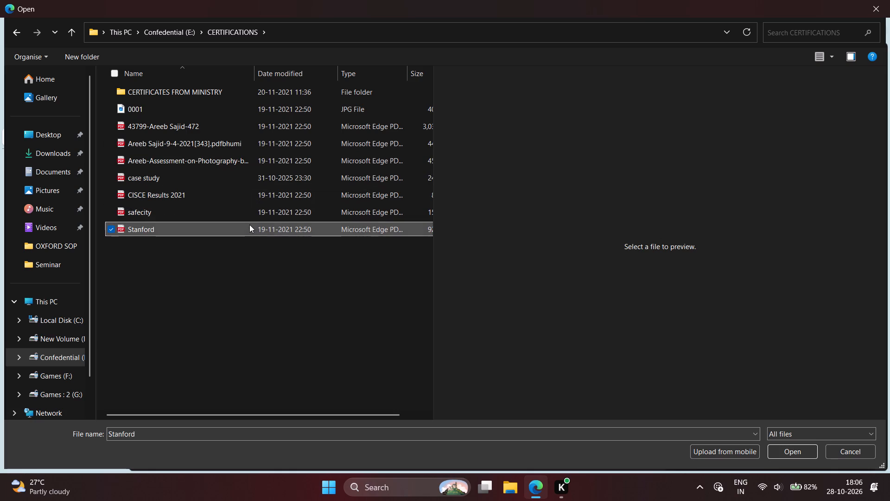
key("Return")
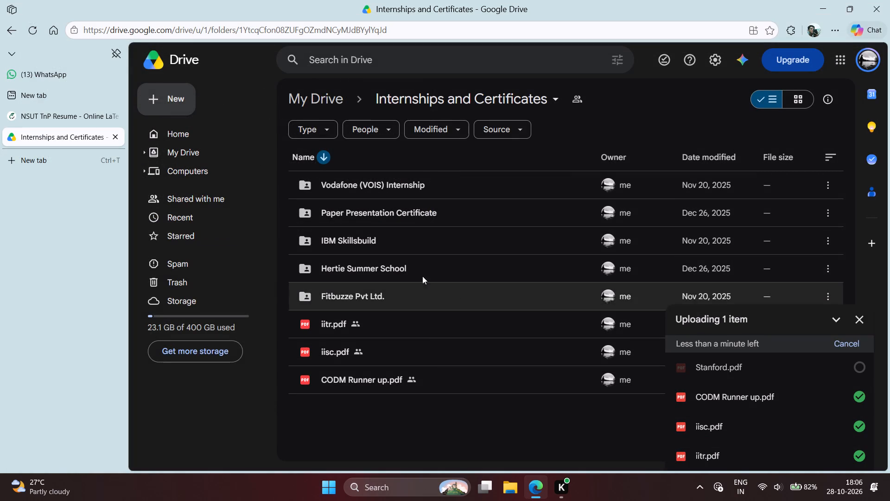
Switch to File Explorer and open the CERTIFICATIONS folder on drive Confedential (E:).
left_click(506, 491)
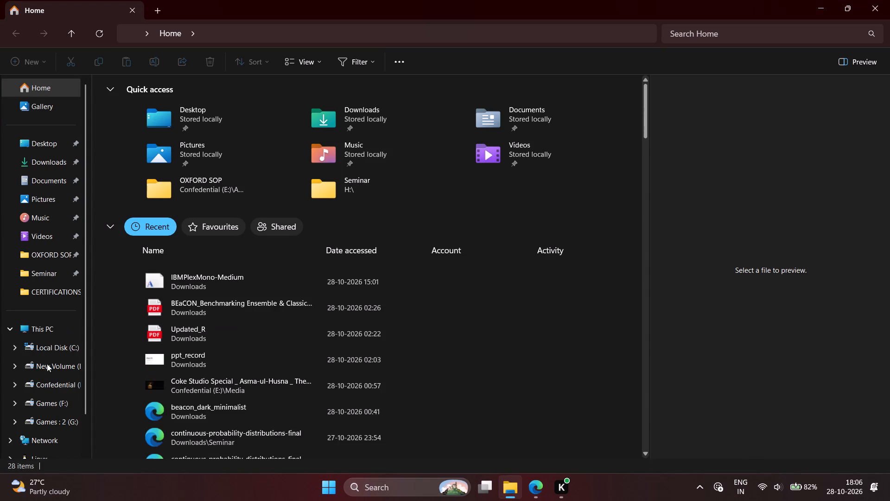
left_click(45, 379)
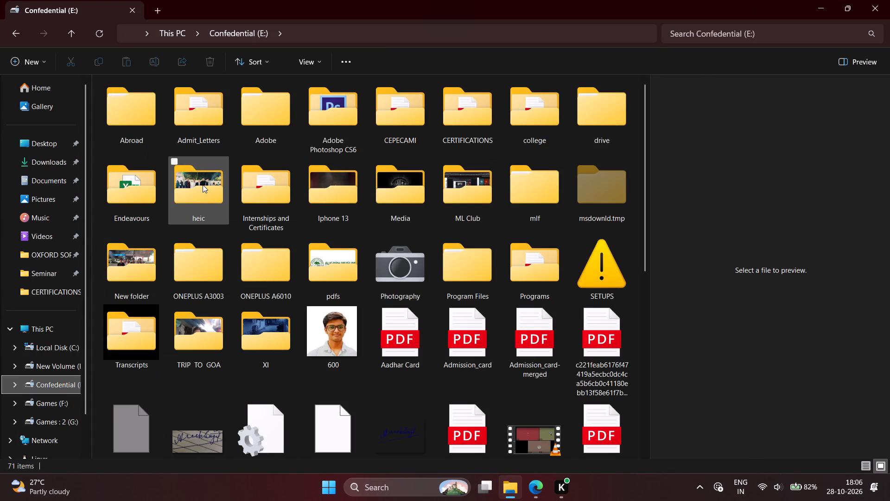
double_click(263, 207)
key("alt+Left")
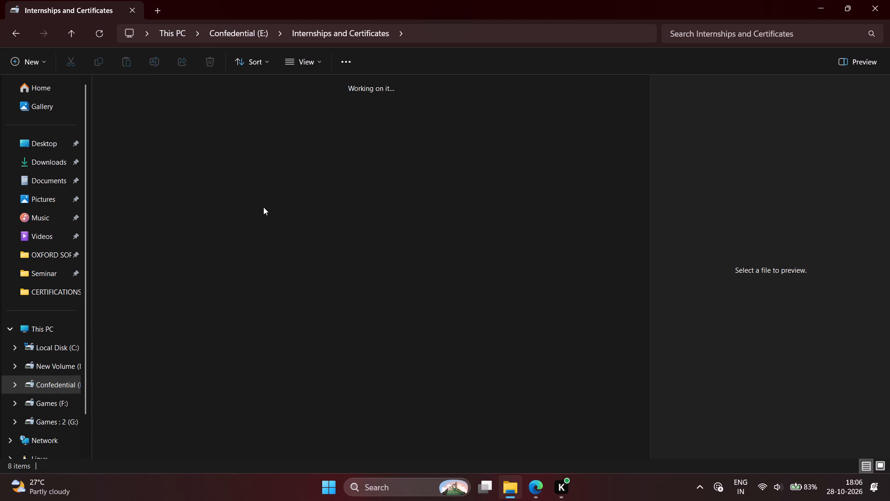
double_click(451, 117)
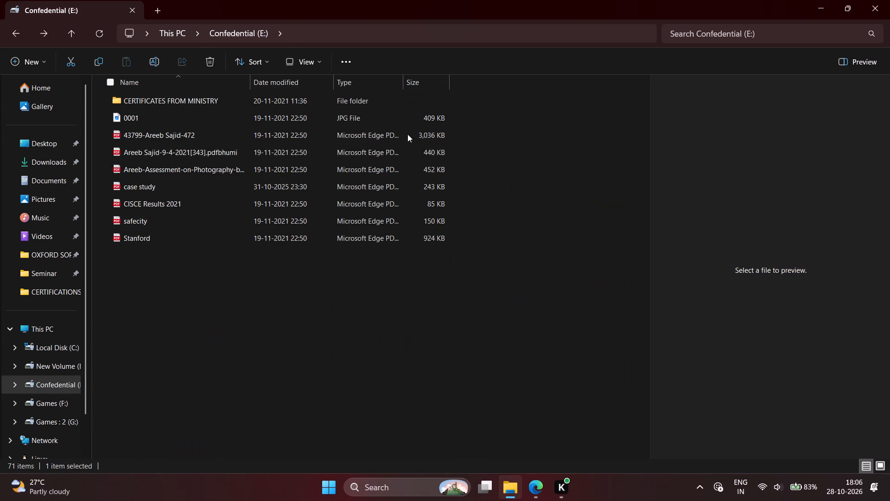
Preview the safecity and case study PDFs to check which certificates they contain.
left_click(292, 221)
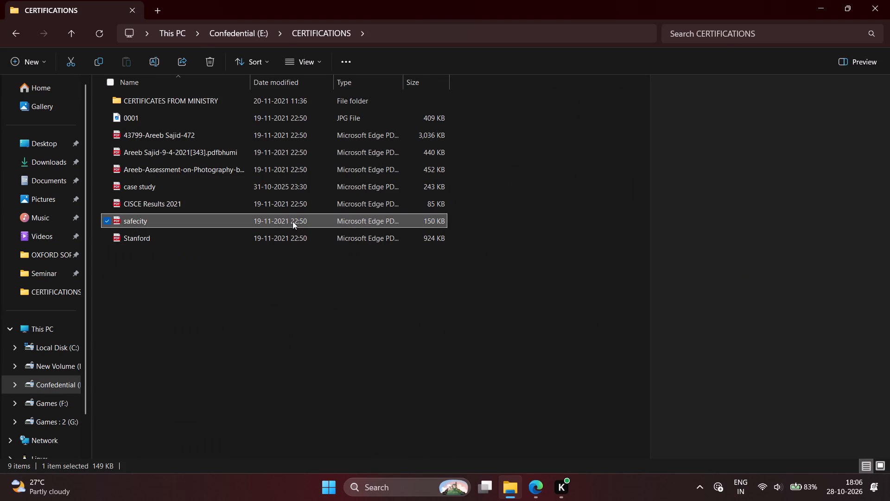
key("space")
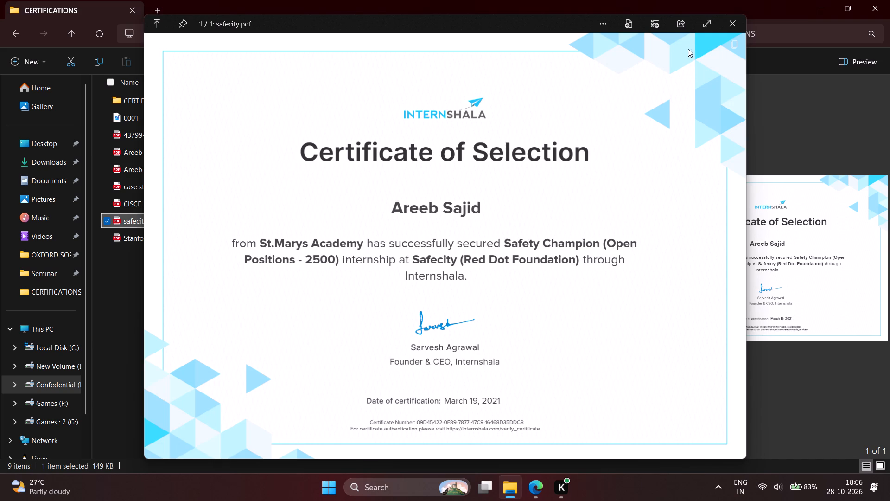
left_click(731, 28)
key("Up")
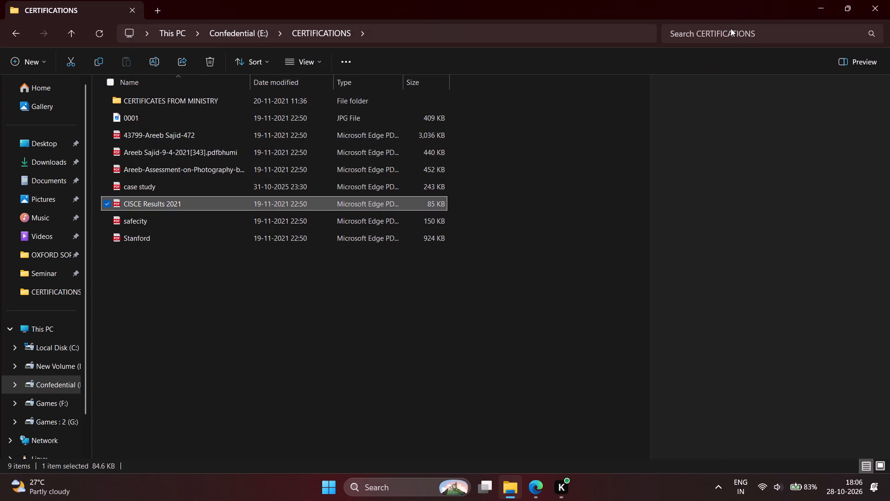
key("Up")
key("space")
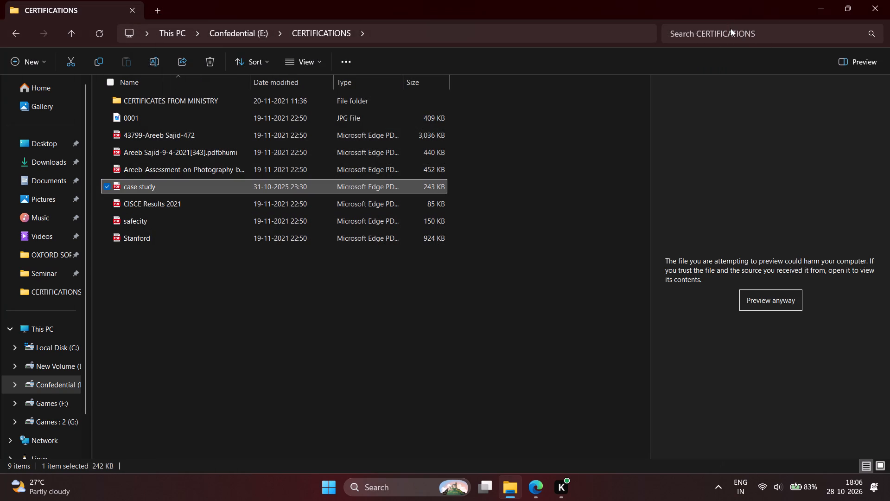
left_click(767, 297)
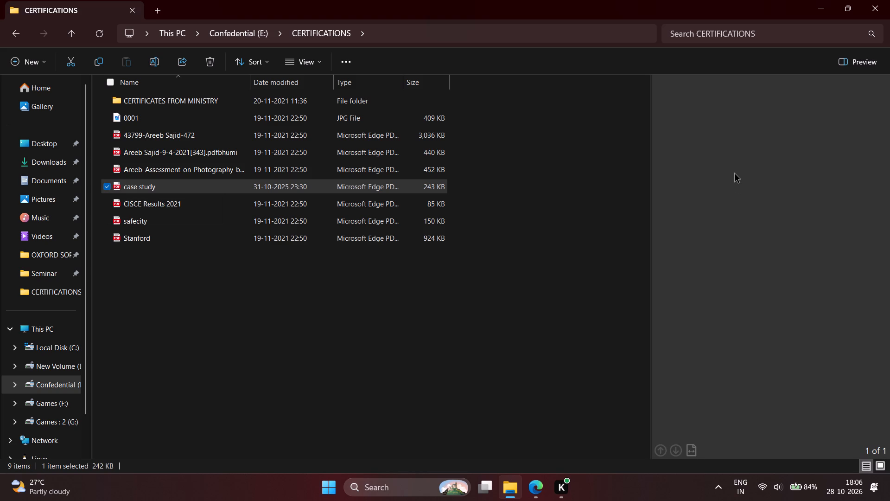
key("Up")
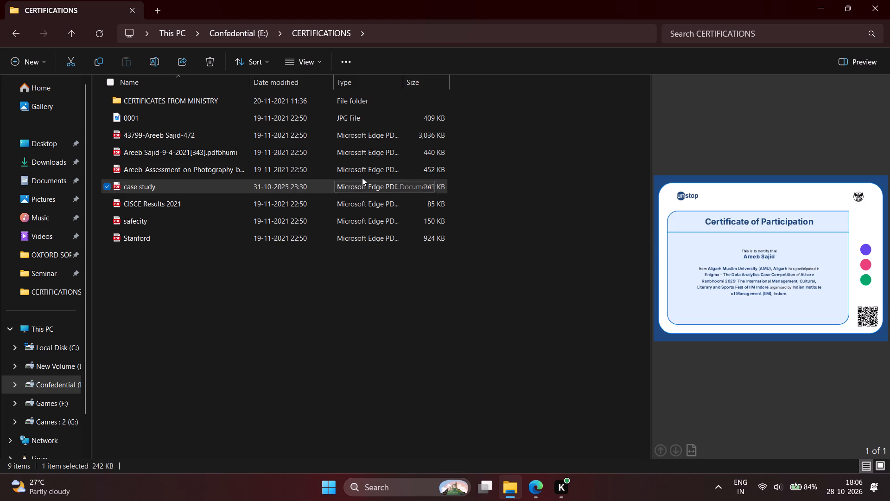
Look through previews of the remaining certificate PDFs, from the photography assessment up to the 43799 file and back down to safecity.
left_click(362, 178)
left_click(344, 174)
key("space")
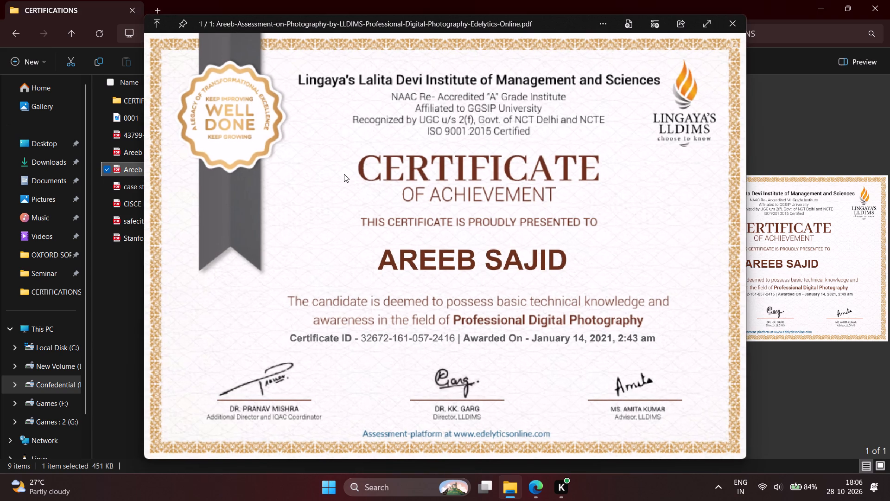
key("Up")
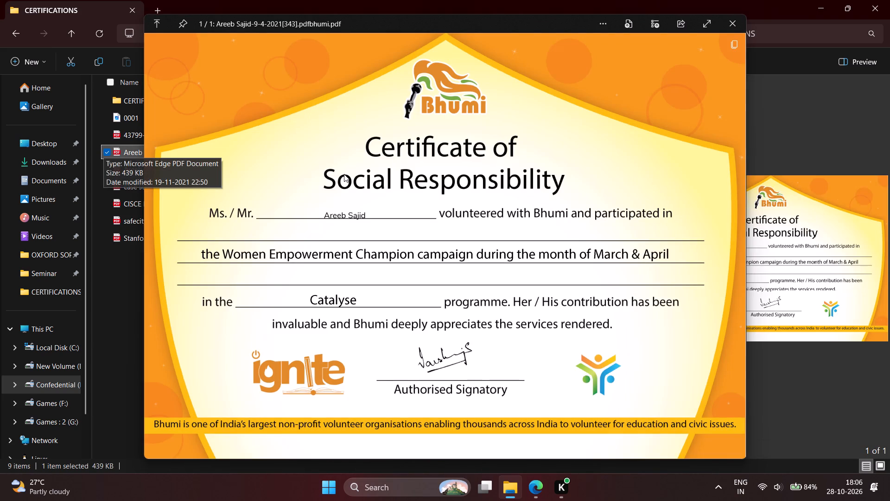
key("Up")
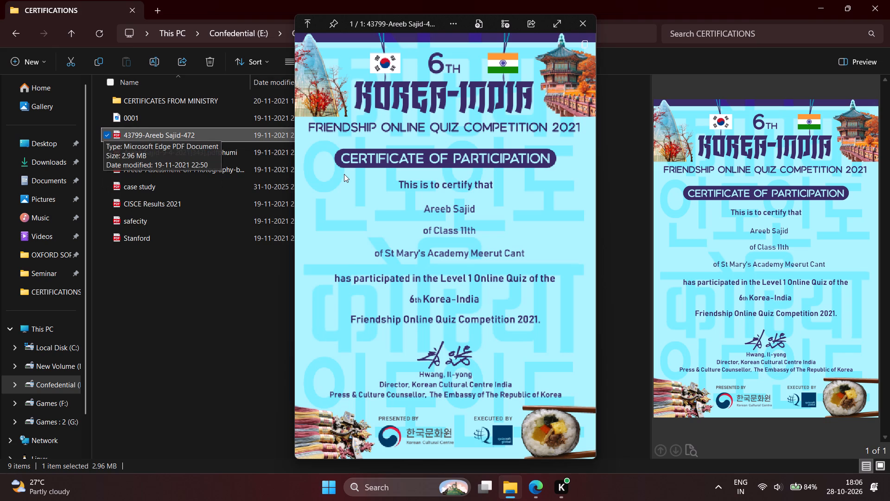
key("Down")
key("Down")
key("Down")
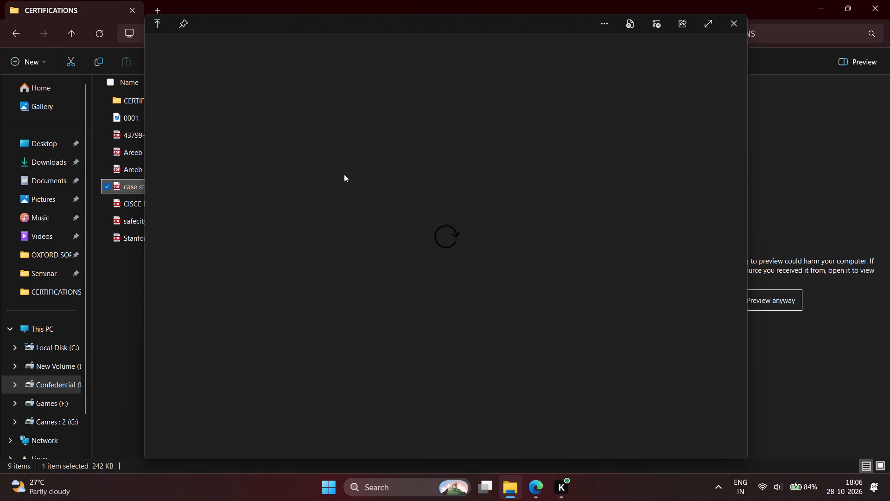
key("Down")
key("Down")
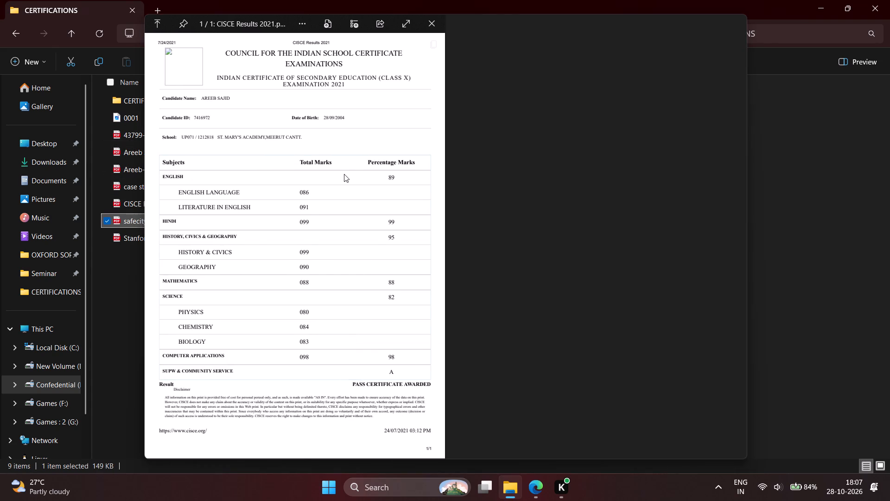
left_click(734, 22)
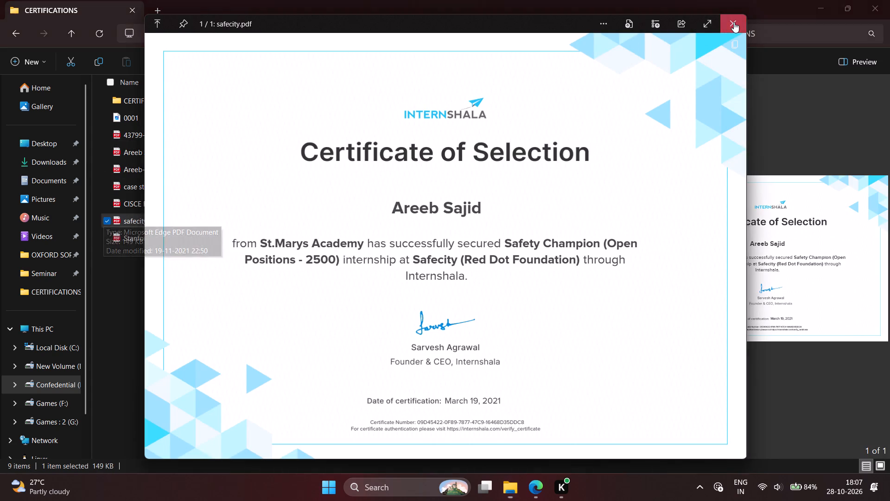
Move the Stanford PDF from CERTIFICATIONS into the Internships and Certificates folder on drive Confedential (E:), and close File Explorer.
left_click(342, 241)
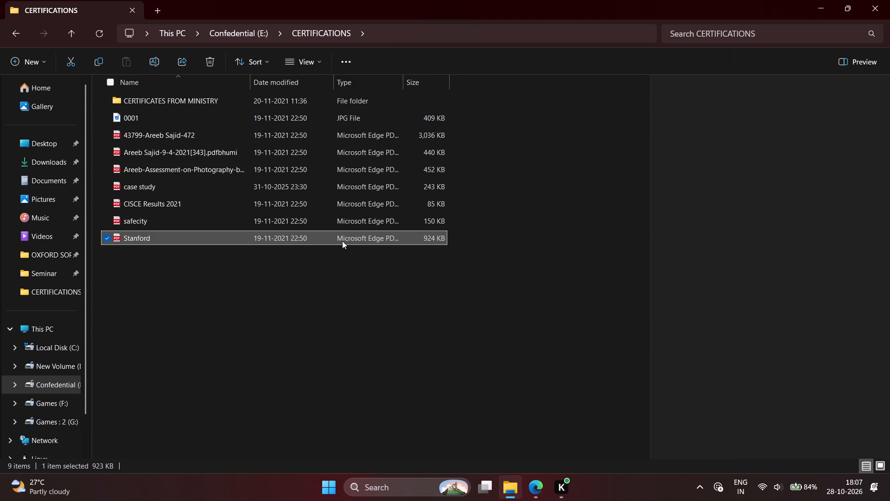
key("ctrl+x")
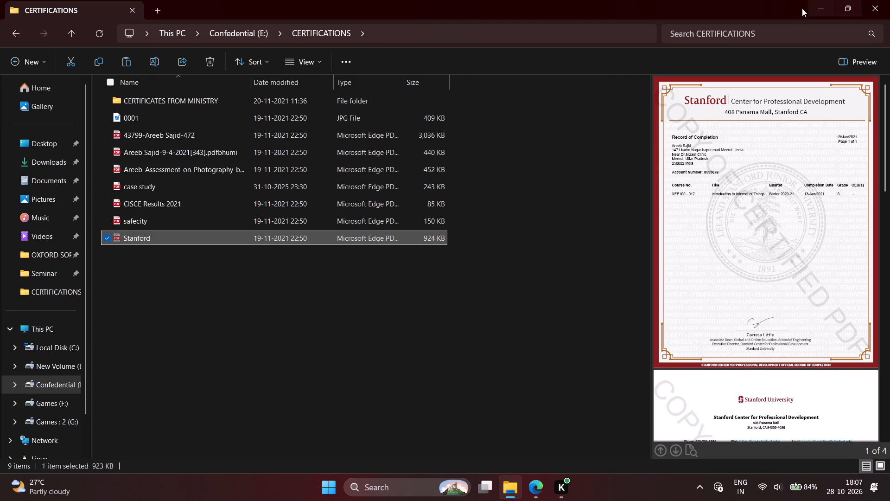
left_click(39, 377)
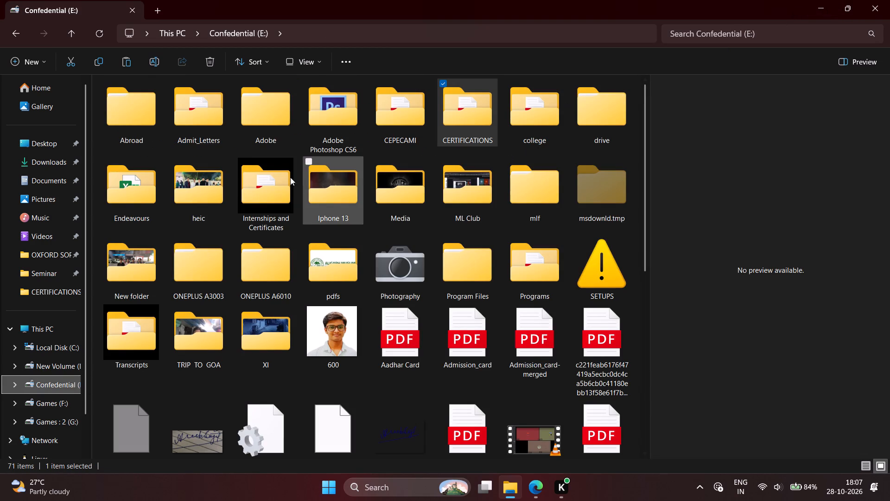
double_click(273, 184)
left_click(266, 289)
key("ctrl+v")
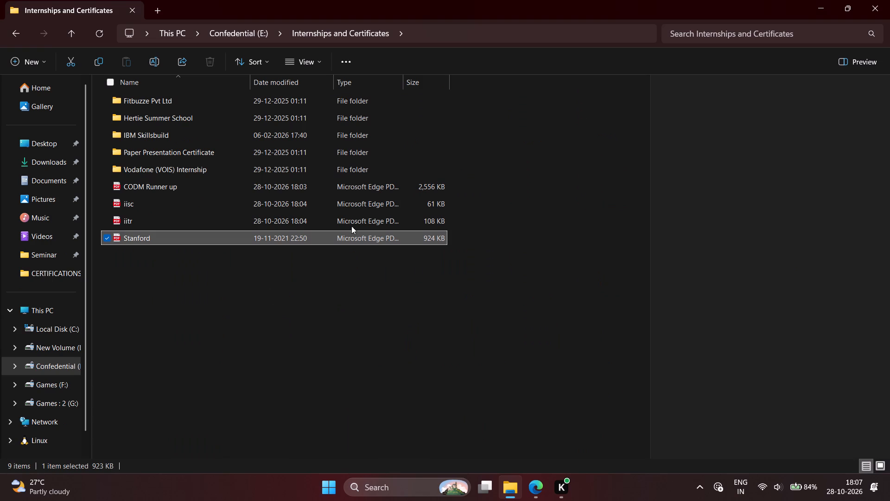
left_click(889, 0)
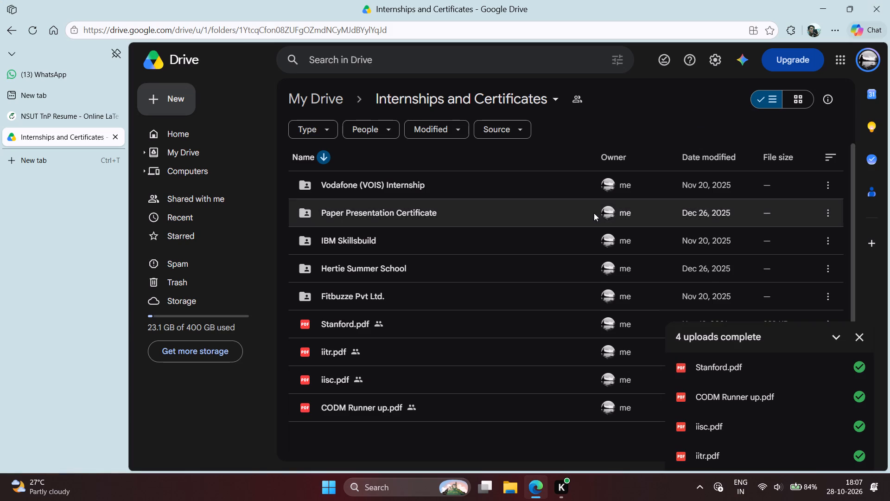
Close the Drive tab and look through the resume's main.tex in Overleaf, from the research publications down to the projects section.
key("ctrl+w")
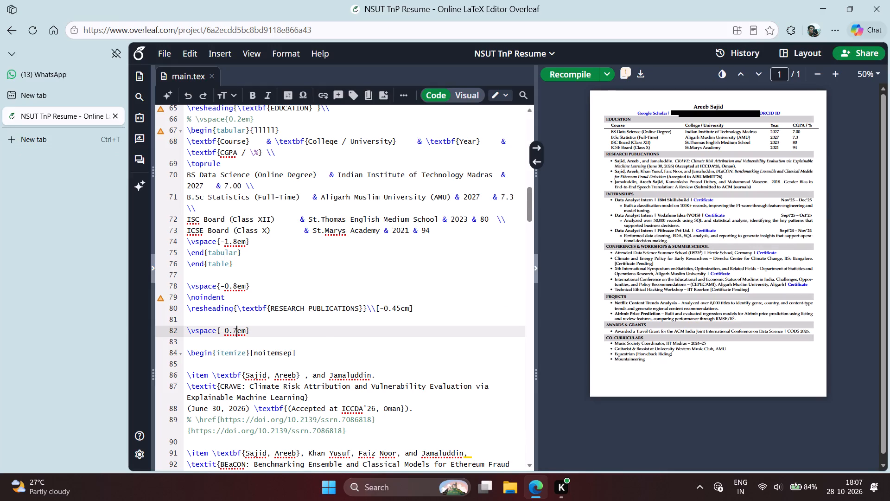
scroll(434, 347, "down", 3)
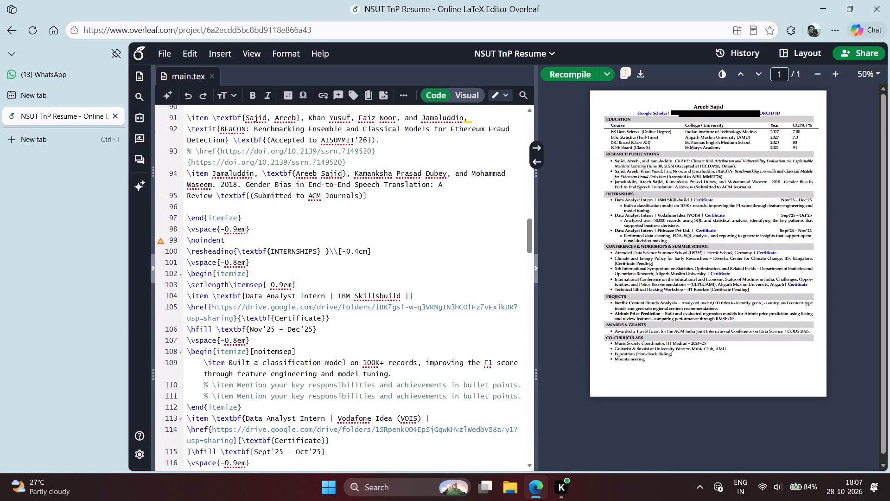
scroll(434, 347, "down", 1)
scroll(434, 347, "up", 1)
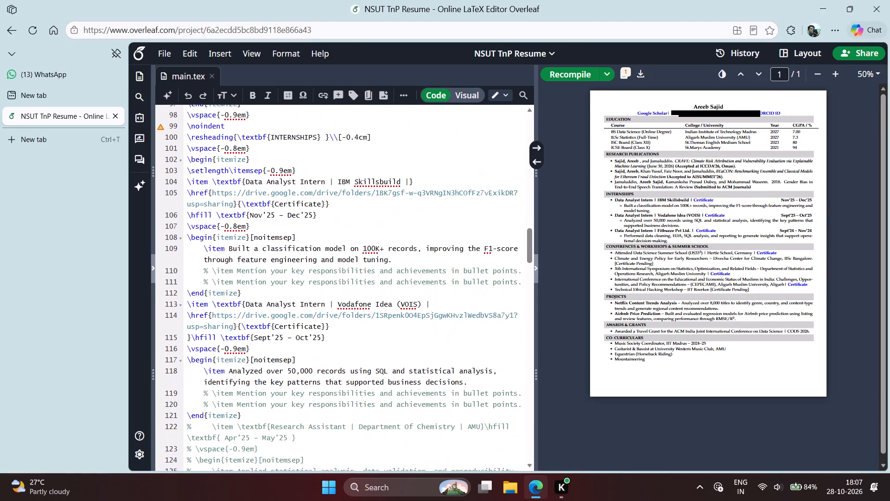
scroll(434, 347, "up", 1)
scroll(434, 347, "down", 1)
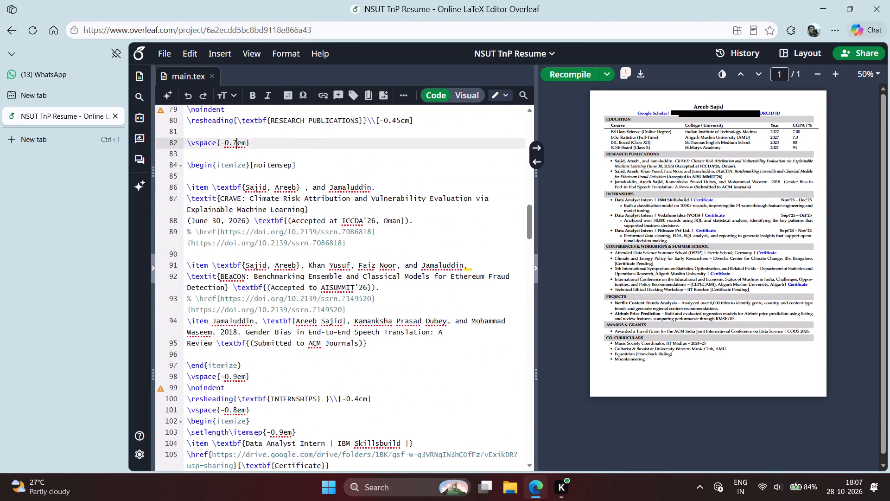
scroll(434, 347, "down", 3)
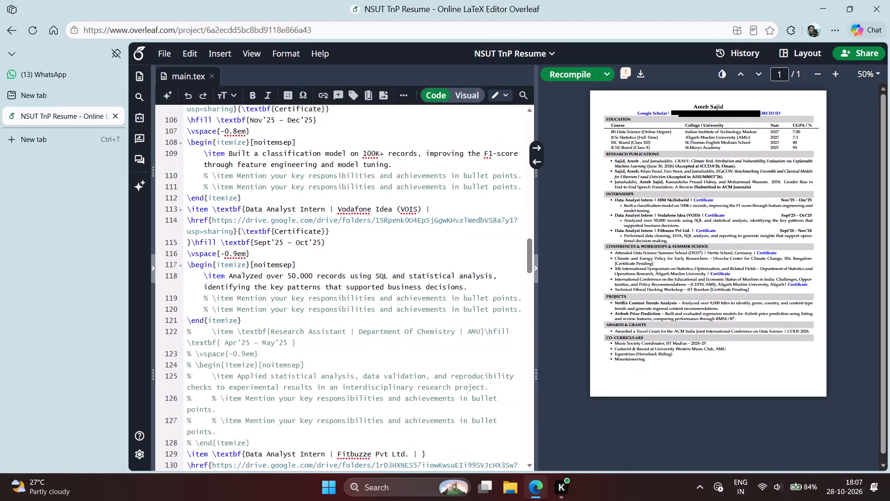
scroll(434, 347, "down", 4)
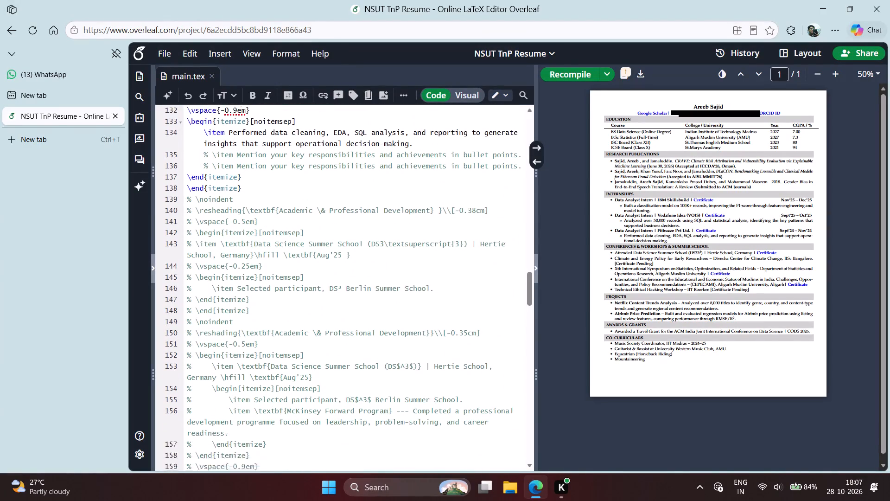
left_click(450, 276)
scroll(450, 276, "down", 3)
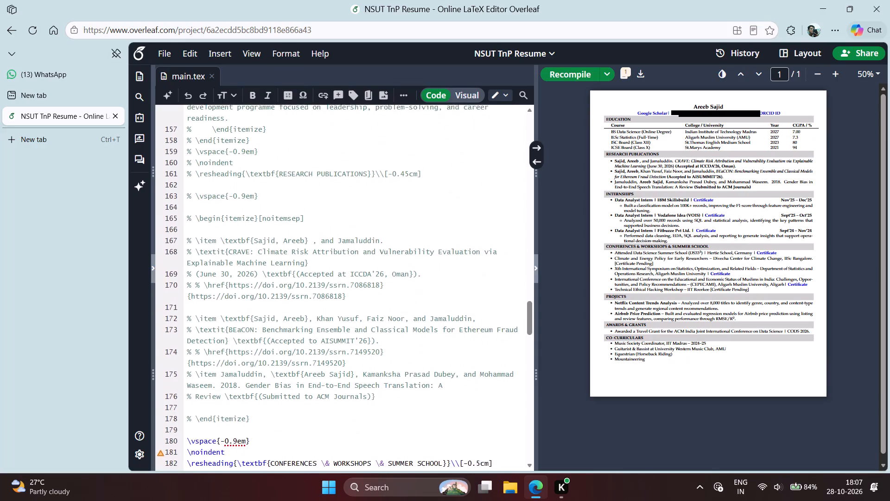
scroll(450, 276, "down", 1)
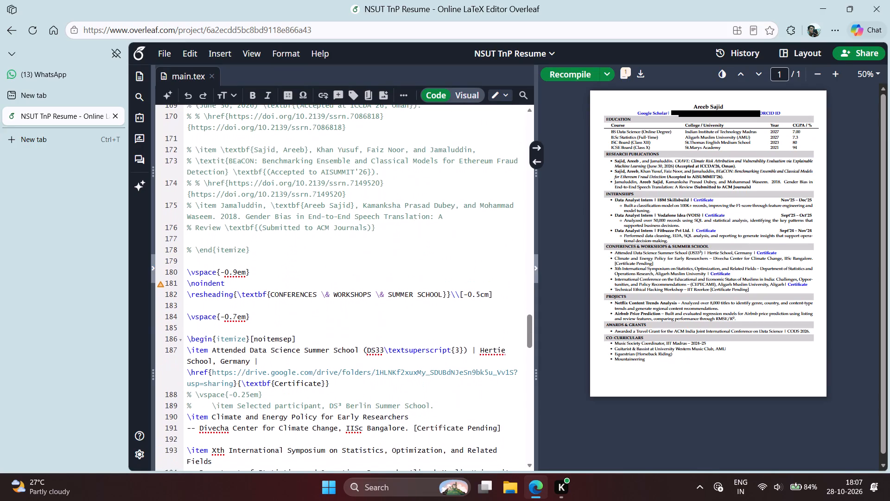
scroll(450, 276, "down", 2)
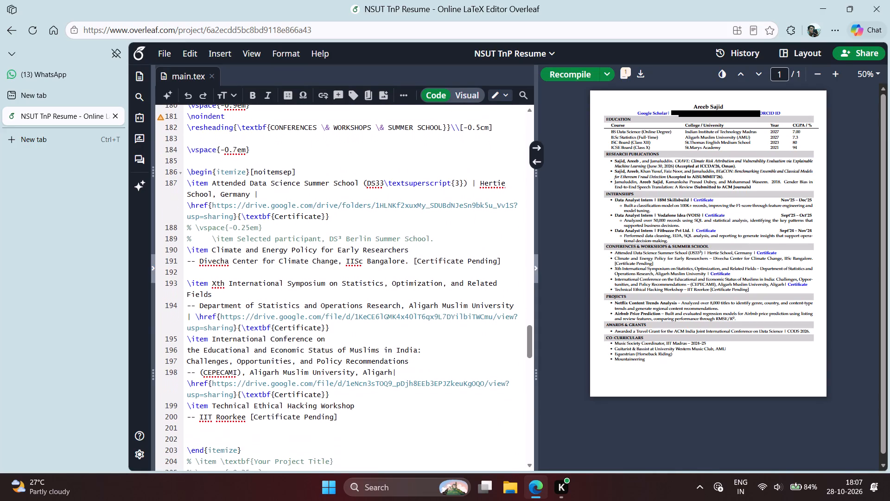
scroll(450, 276, "up", 3)
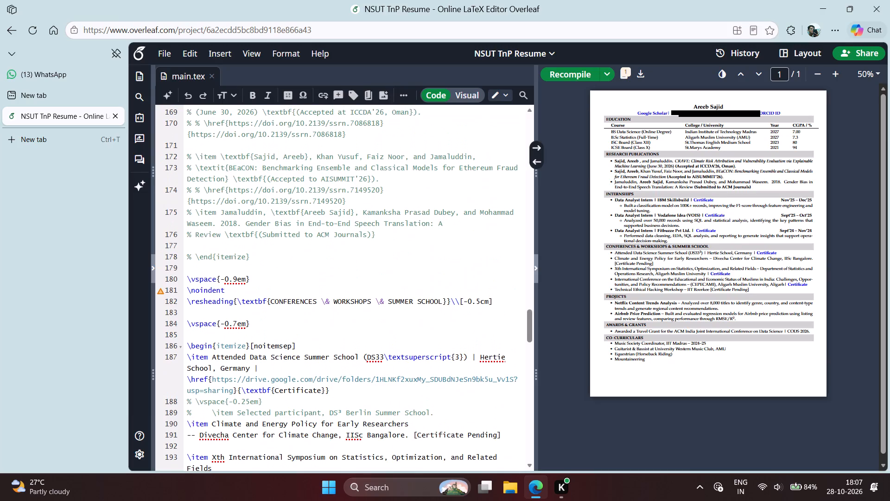
scroll(450, 276, "down", 3)
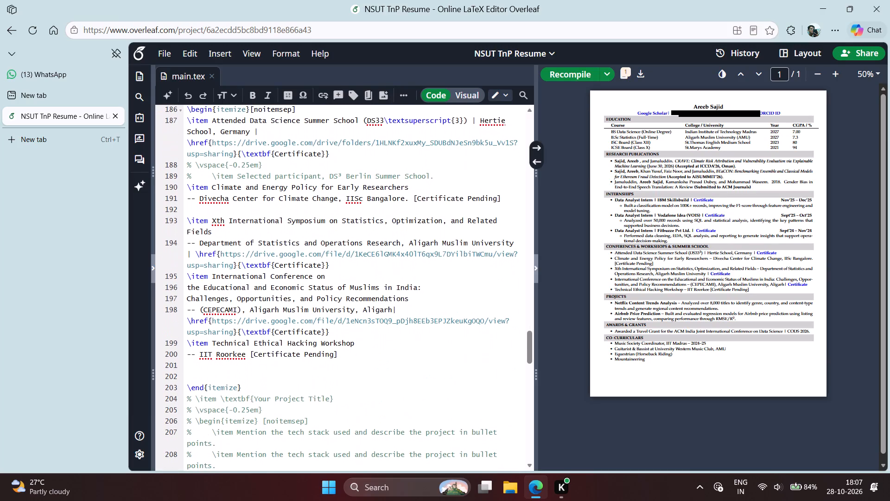
scroll(450, 276, "down", 2)
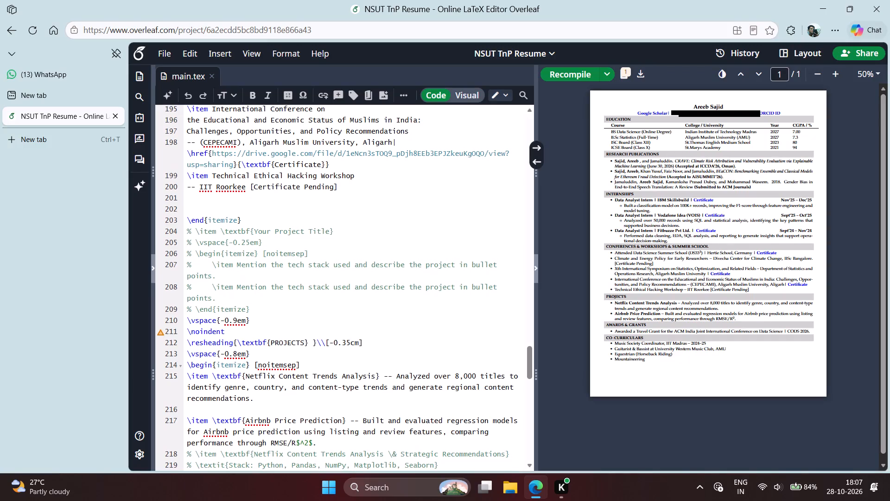
scroll(450, 276, "down", 2)
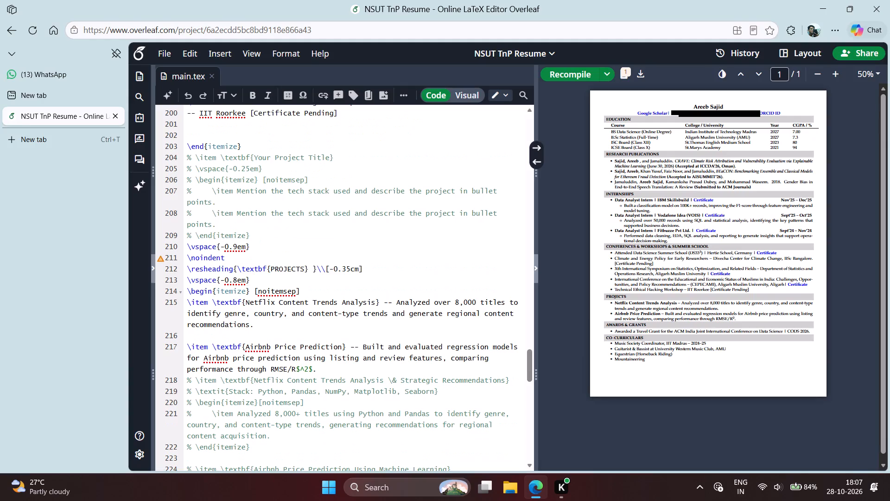
scroll(450, 276, "down", 1)
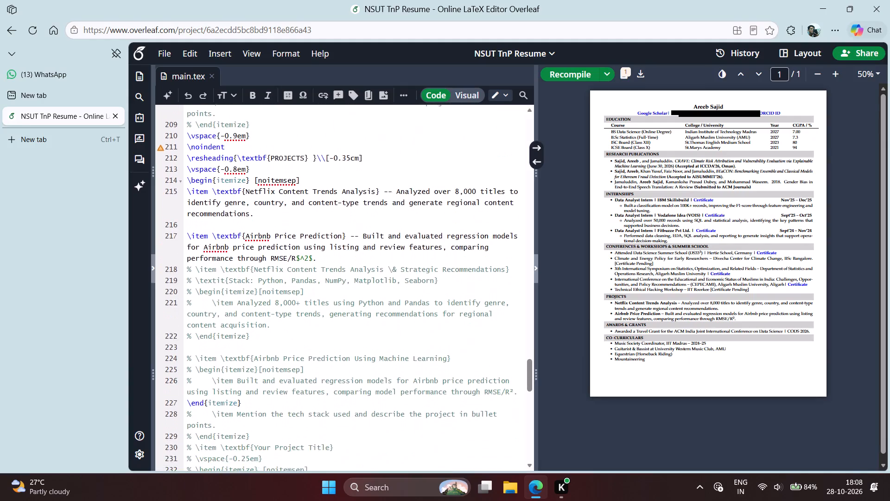
scroll(450, 276, "down", 4)
left_click(450, 276)
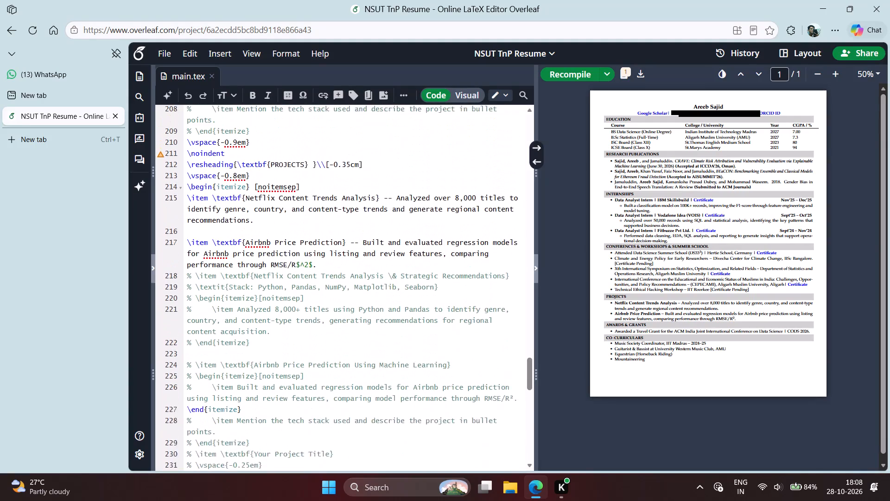
Go back up through the LaTeX source from the projects to the internships section, checking the conference and internship entries.
scroll(450, 276, "up", 3)
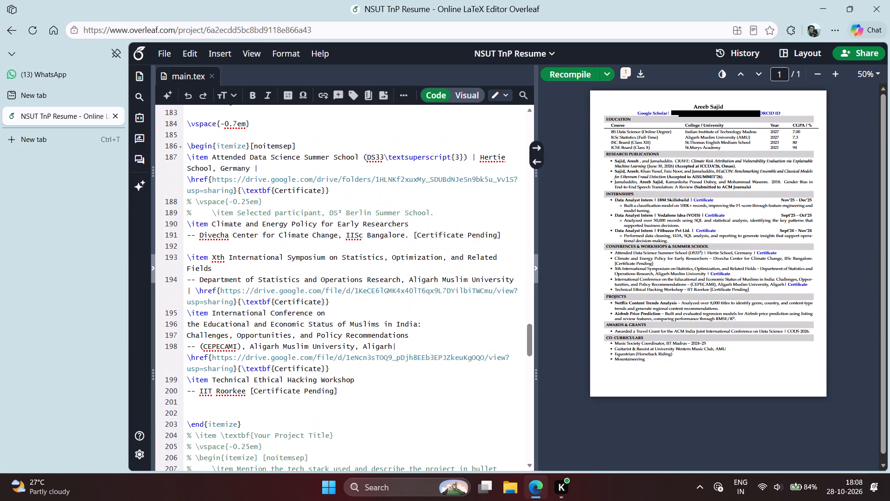
key("Up")
key("Up")
key("Up")
key("Up")
key("Up")
key("Up")
key("Up")
key("Up")
key("Up")
key("Up")
key("Up")
key("Up")
key("Up")
key("Up")
key("Up")
key("Up")
key("Up")
key("Up")
key("Up")
key("Up")
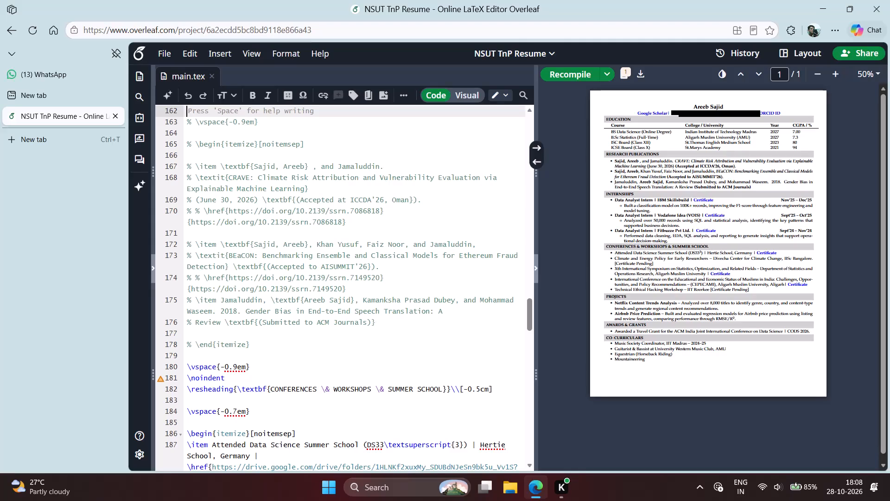
scroll(449, 284, "up", 7)
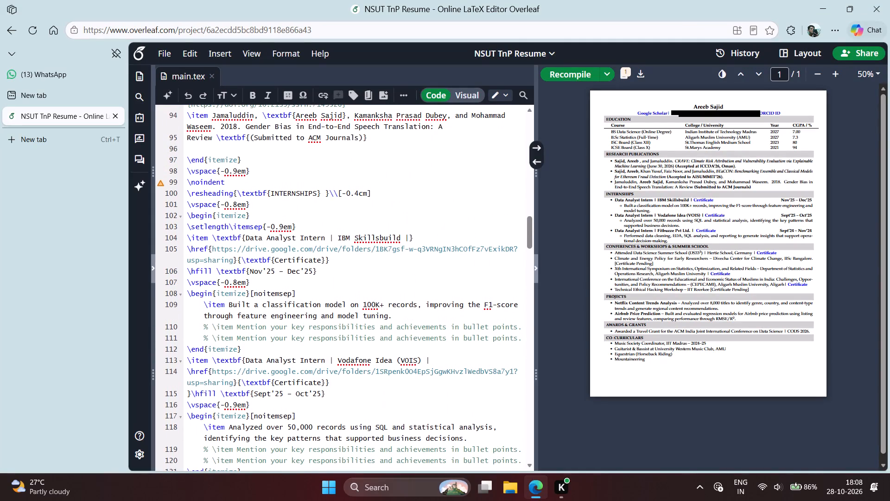
key("Up")
key("Up")
key("Up")
key("Up")
key("Up")
key("Up")
key("Up")
key("Up")
key("Up")
key("Up")
key("Up")
key("Up")
key("Up")
key("Up")
key("Up")
key("Up")
key("Up")
key("Up")
key("Up")
key("Up")
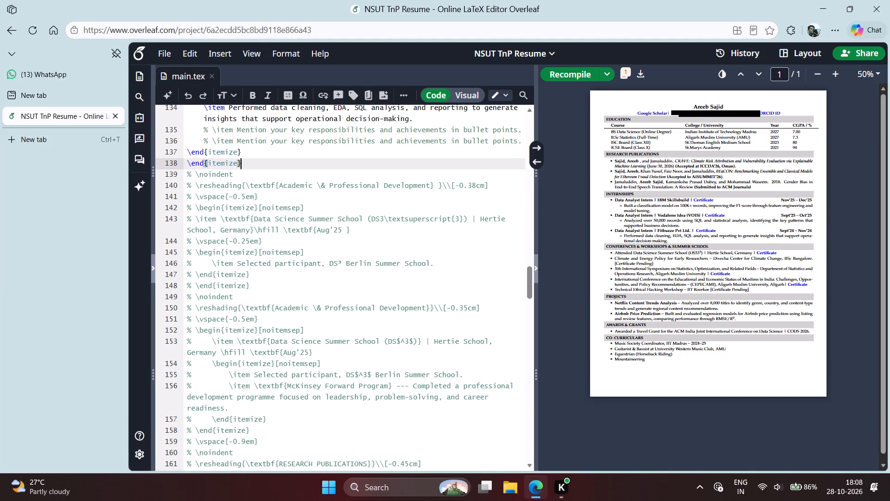
left_click(442, 324)
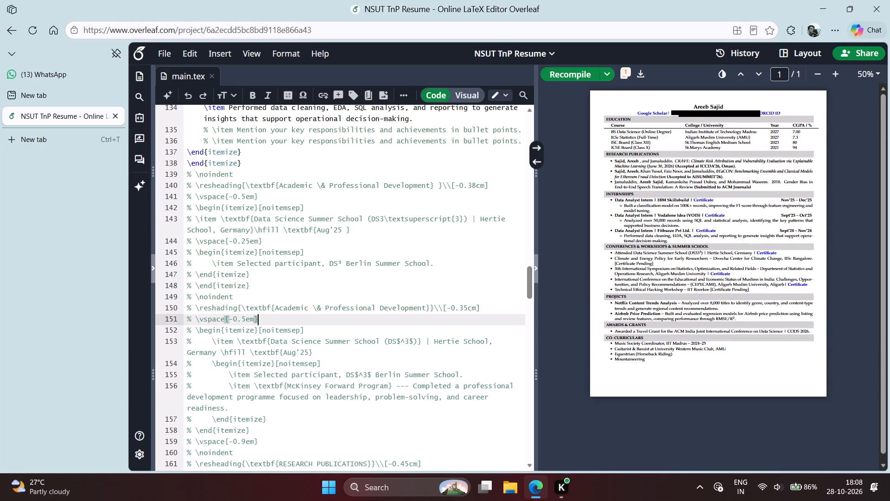
scroll(434, 377, "up", 1)
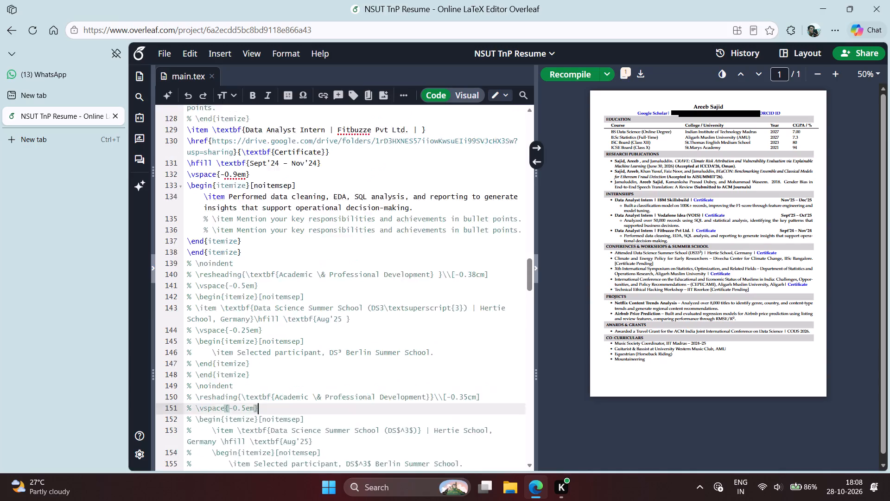
scroll(434, 377, "up", 1)
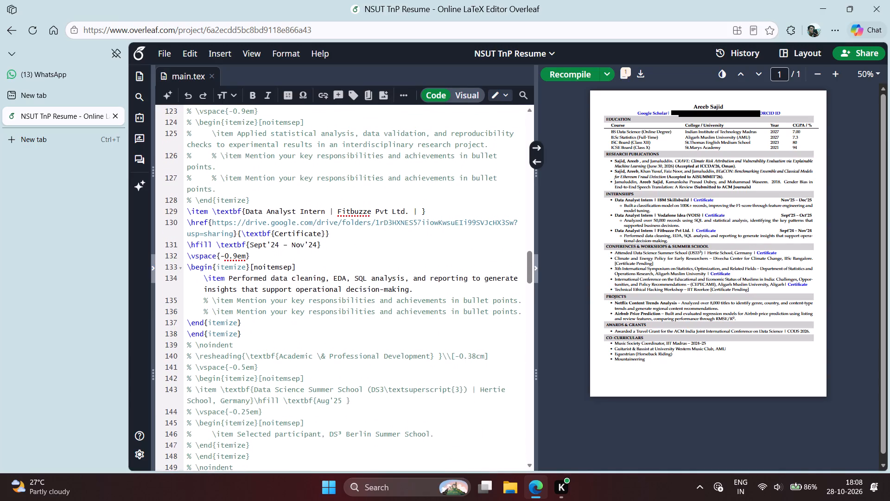
Replace [Certificate Pending] on the IISc Bangalore item with a copy of the Hertie School item's \href certificate link code.
double_click(636, 266)
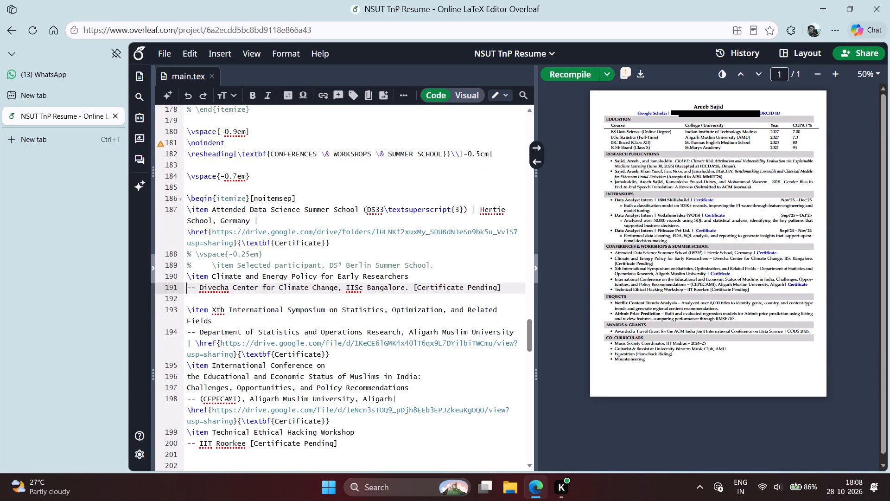
left_click_drag(330, 246, 186, 231)
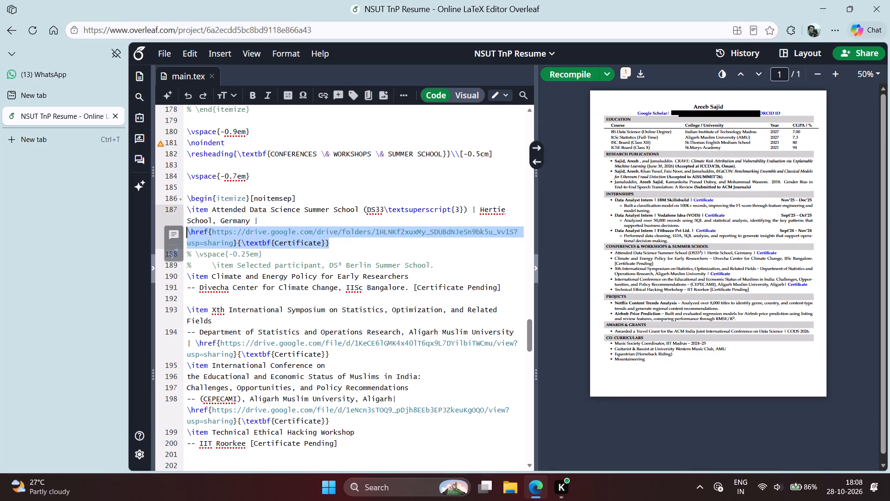
key("ctrl+c")
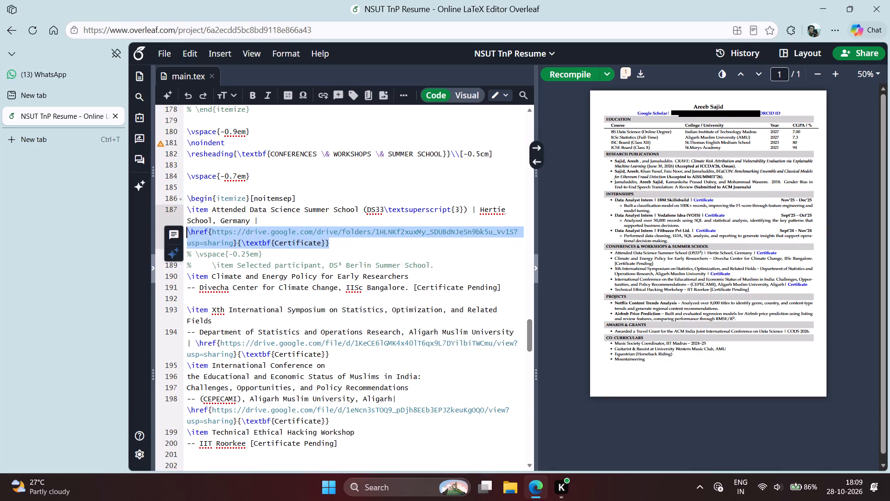
left_click(503, 288)
left_click_drag(503, 288, 419, 286)
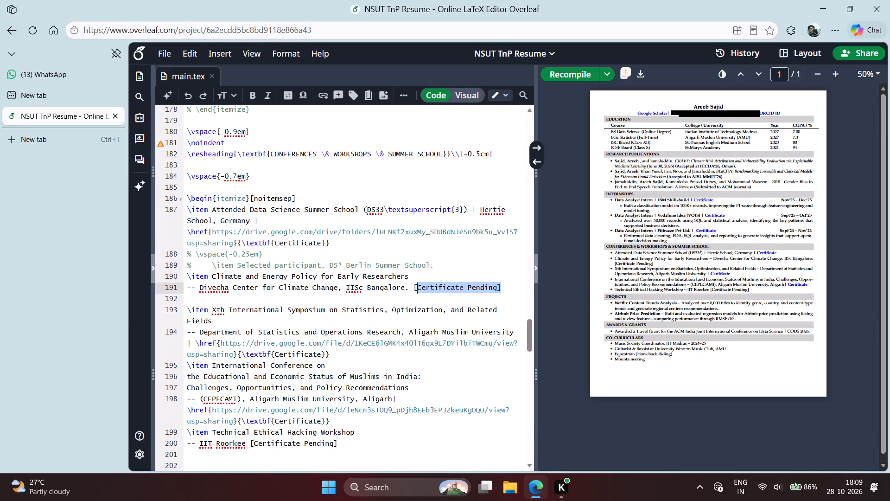
left_click_drag(419, 286, 415, 286)
key("ctrl+v")
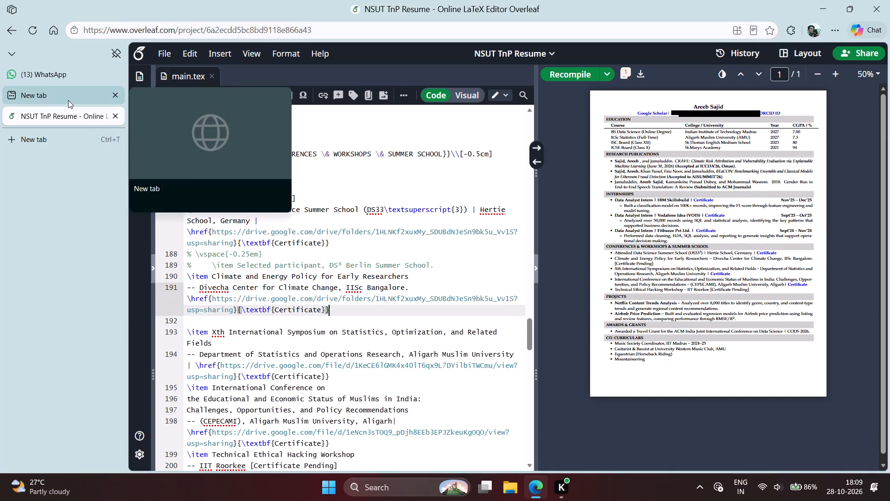
Reopen the recently closed Internships and Certificates Google Drive folder in a new browser tab.
left_click(65, 147)
key("ctrl+h")
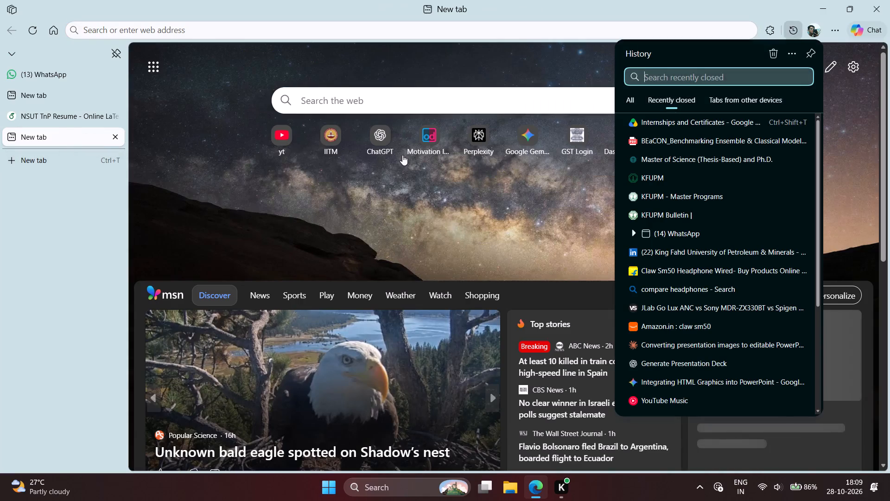
left_click(659, 127)
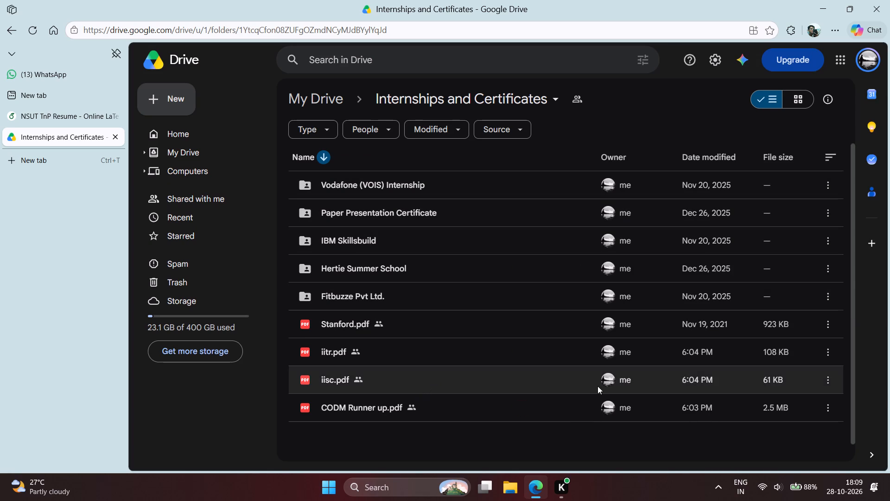
Copy the share link of iisc.pdf from the Internships and Certificates folder, keeping access for anyone with the link.
left_click(826, 380)
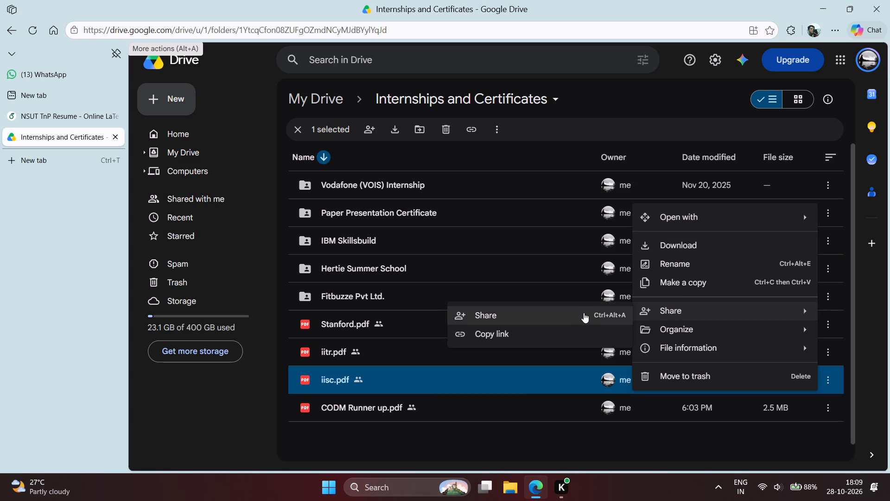
left_click(578, 321)
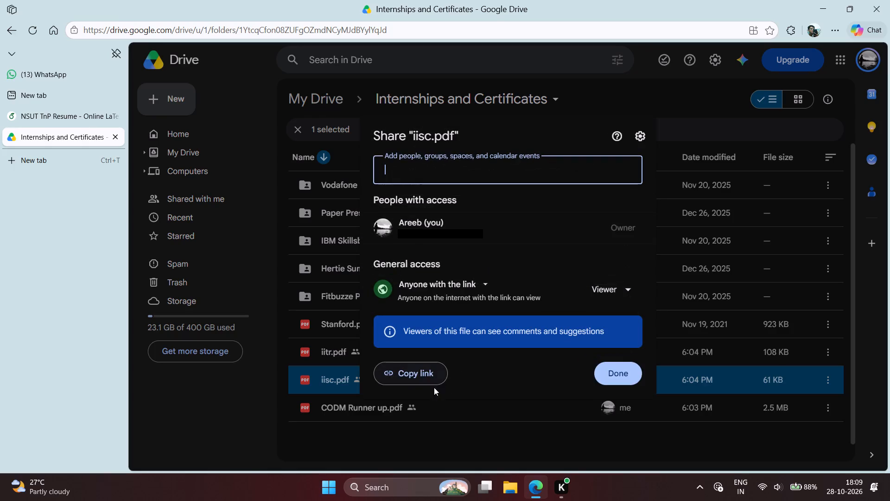
left_click(450, 287)
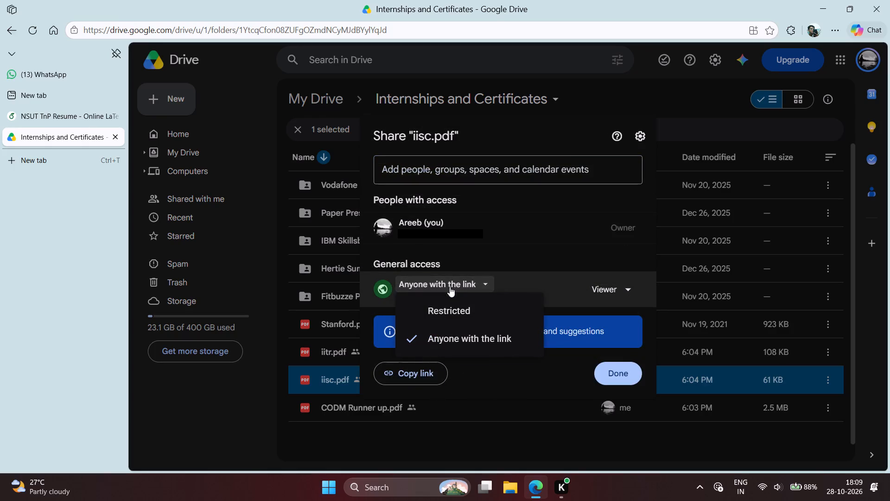
left_click(450, 287)
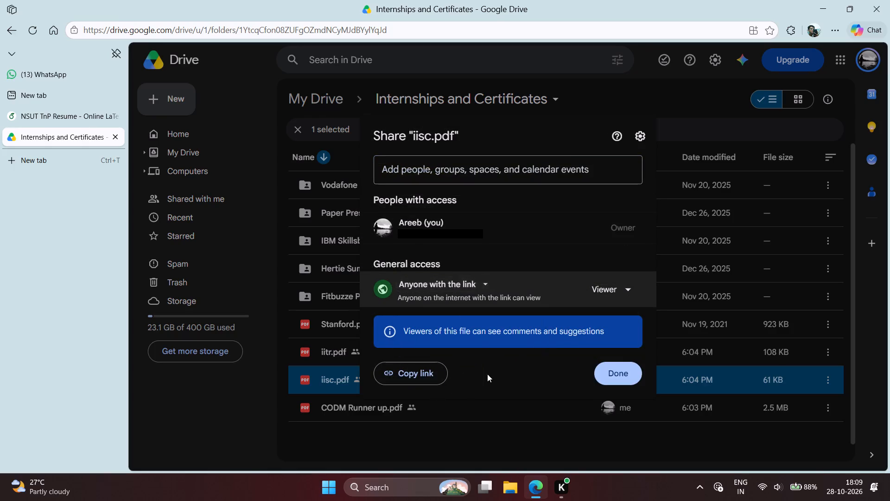
left_click(487, 374)
left_click(432, 376)
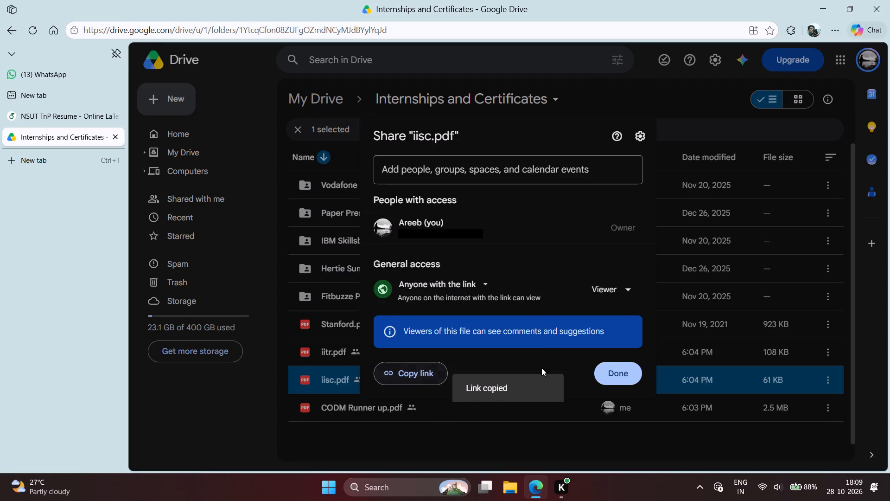
left_click(604, 374)
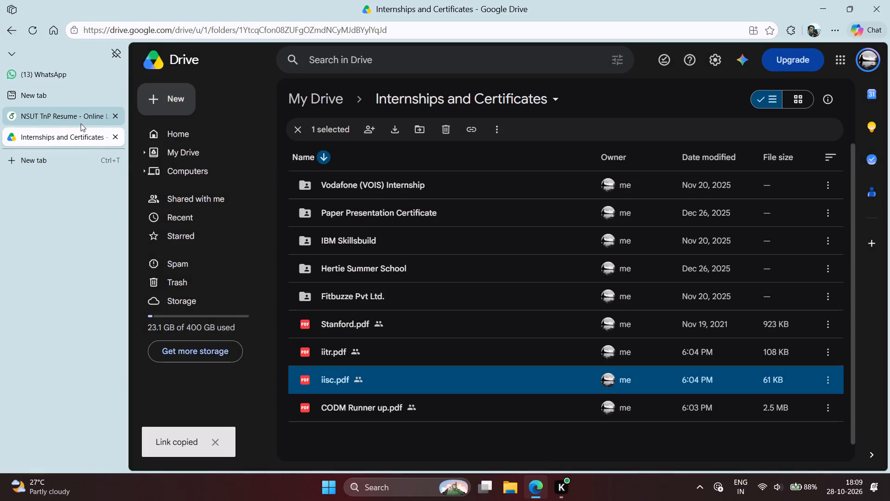
In the Overleaf resume, replace the URL inside the IISc Bangalore item's \href with the copied iisc.pdf link.
left_click(81, 123)
key("Left")
key("Left")
key("Left")
key("Left")
key("Left")
key("Left")
key("Left")
key("Left")
key("Left")
key("Left")
key("Left")
key("Left")
key("Left")
key("Left")
key("Left")
key("Left")
key("Left")
key("Left")
key("Left")
key("Left")
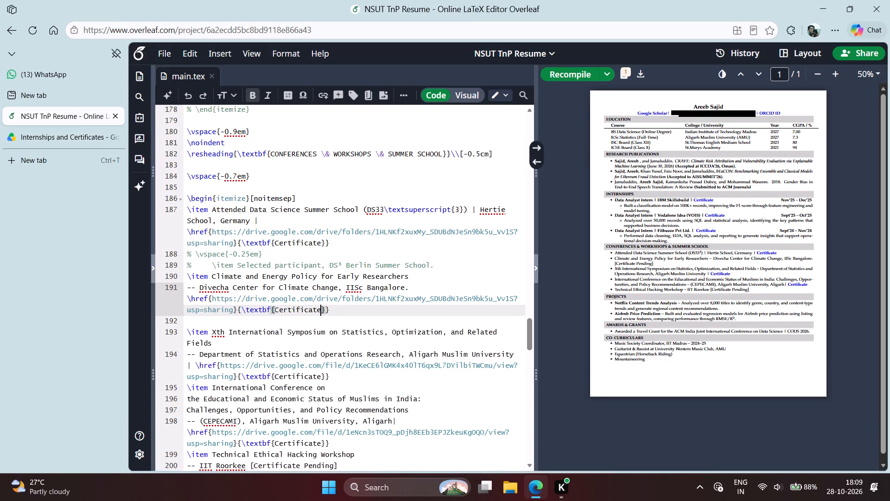
key("shift+Up")
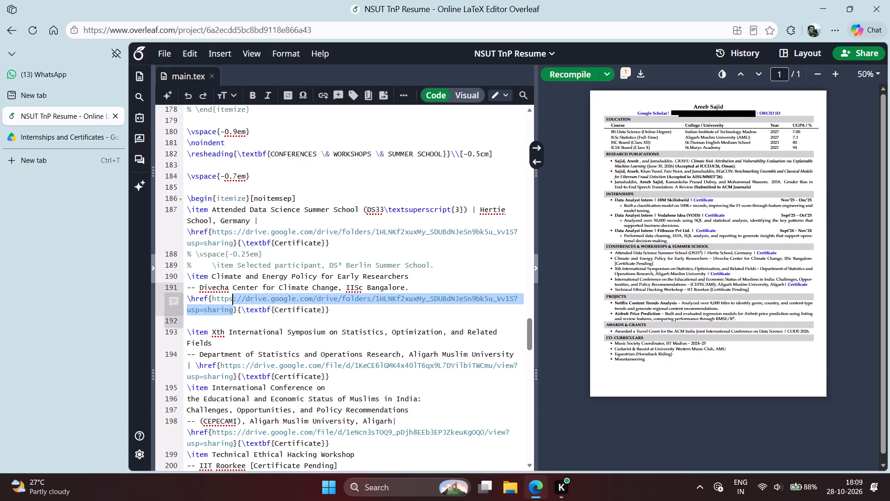
key("shift+Left")
key("shift+Left")
key("shift+Left")
key("shift+Left")
key("shift+Left")
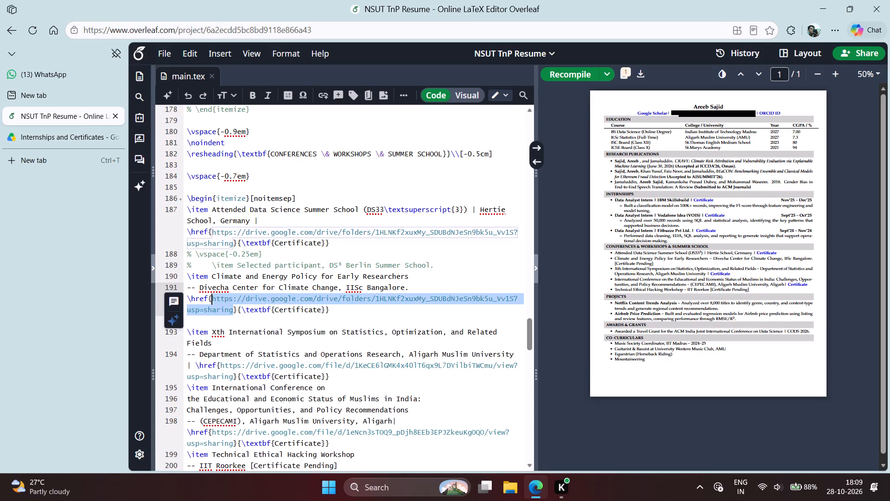
key("ctrl+v")
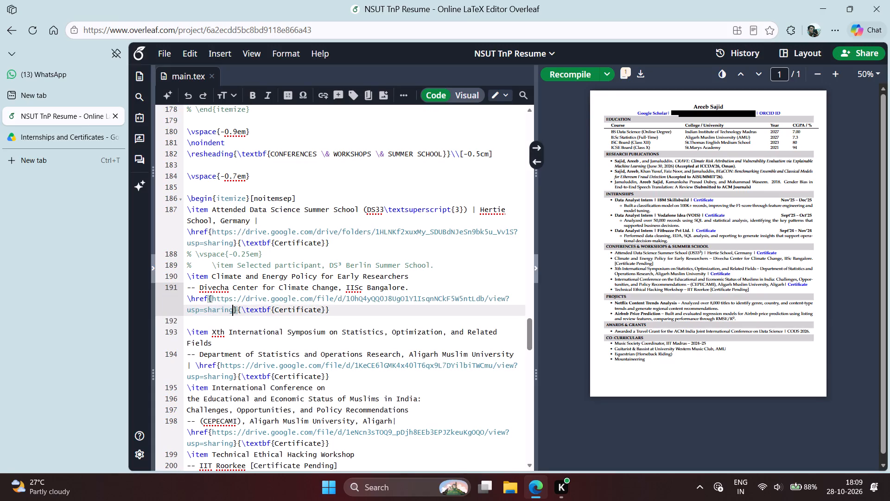
Replace [Certificate Pending] on the IIT Roorkee workshop item with the \href certificate code from the clipboard history.
scroll(339, 279, "down", 1)
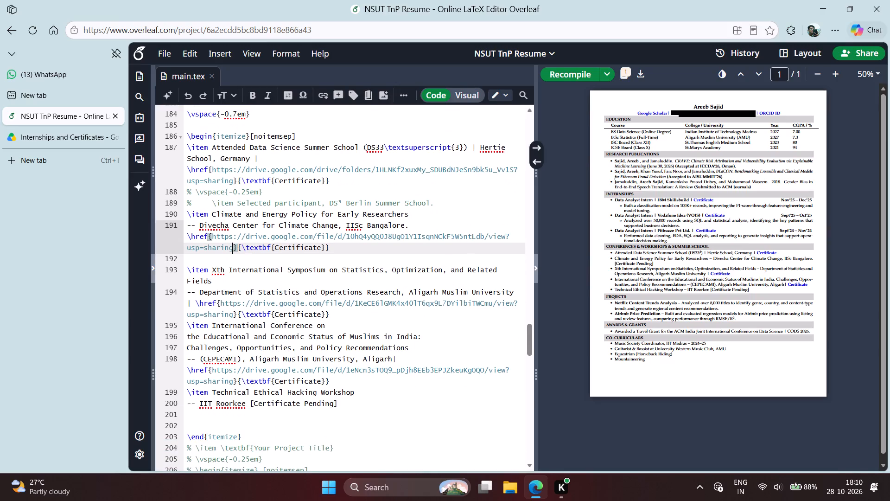
left_click_drag(341, 405, 262, 402)
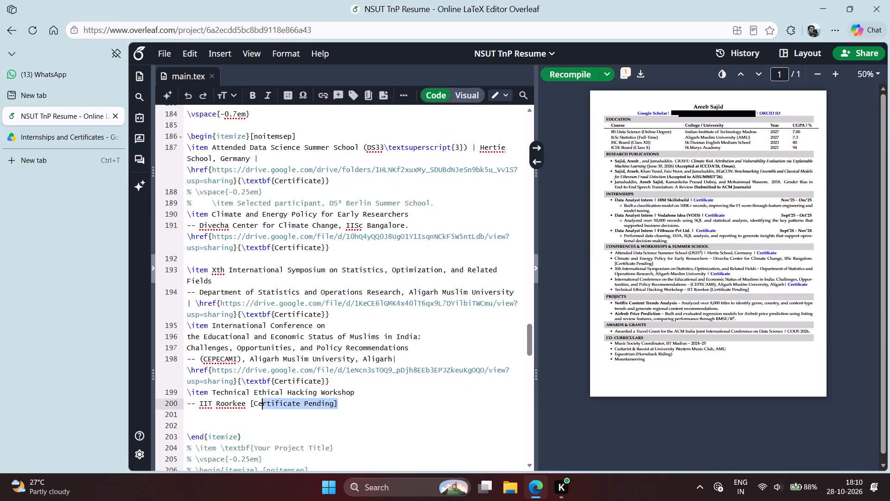
left_click_drag(262, 402, 251, 402)
key("super+v")
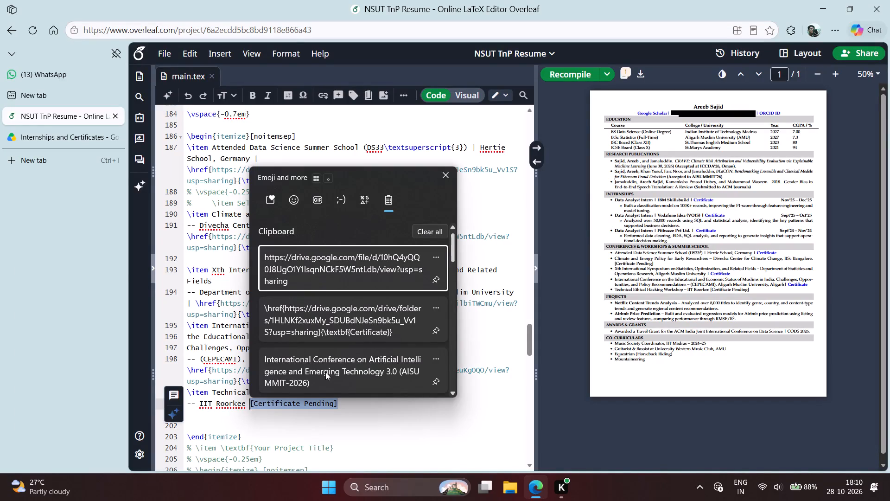
left_click(336, 328)
key("ctrl+v")
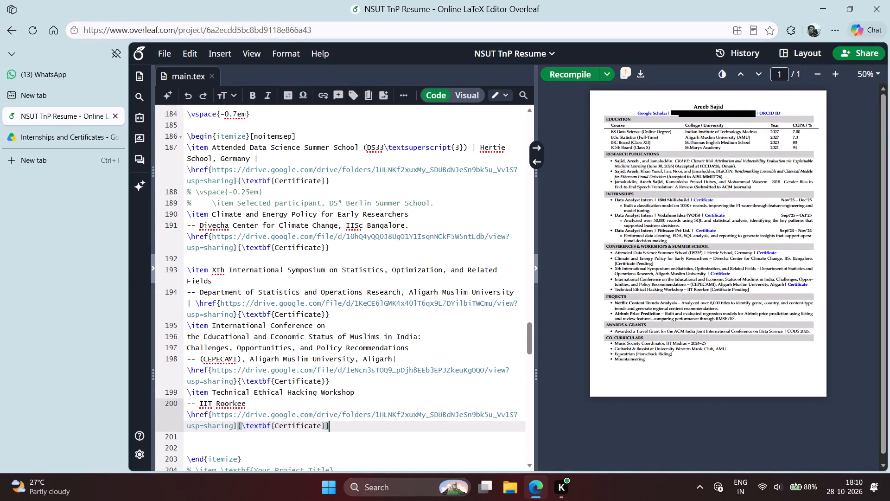
Replace the URL inside the IIT Roorkee item's \href with the share link copied from iitr.pdf in the Drive folder.
key("Left")
key("Left")
key("Left")
key("Left")
key("Left")
key("Left")
key("Left")
key("Left")
key("Left")
key("Left")
key("Left")
key("Left")
key("Left")
key("Left")
key("Left")
key("Left")
key("Left")
key("Left")
key("Left")
key("Left")
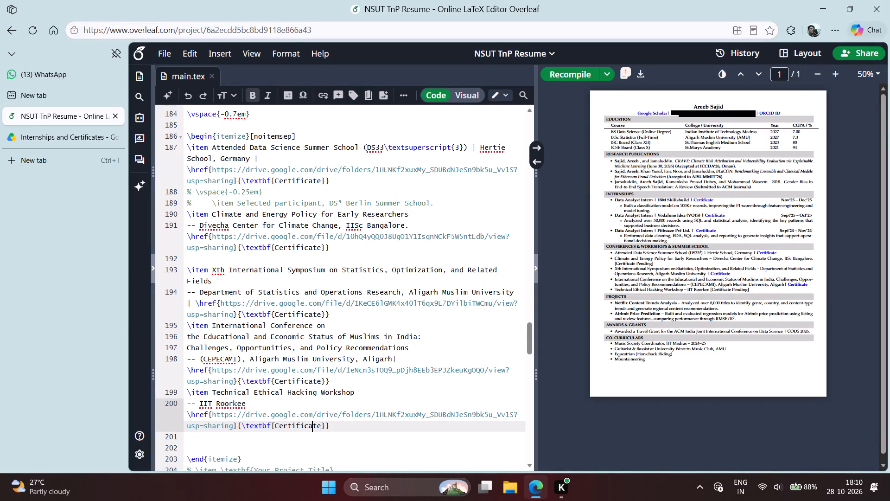
key("shift+Up")
key("shift+Left")
key("shift+Left")
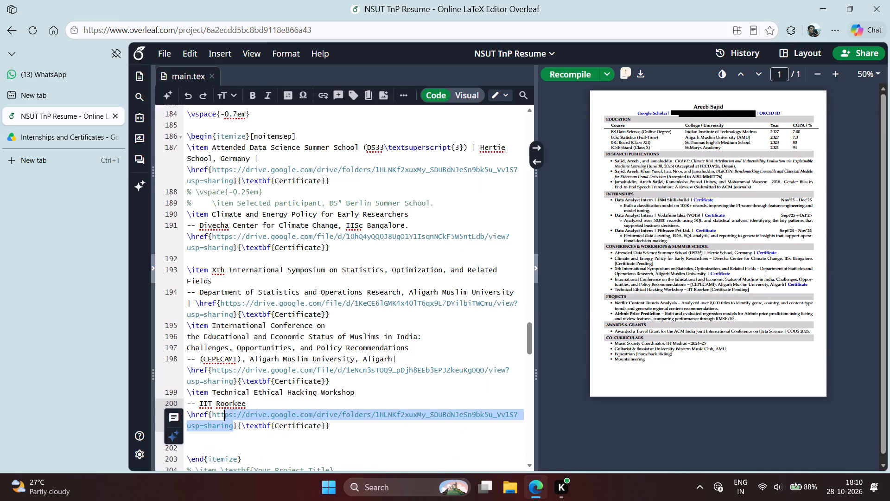
key("shift+Left")
key("shift+Left")
key("shift+Left")
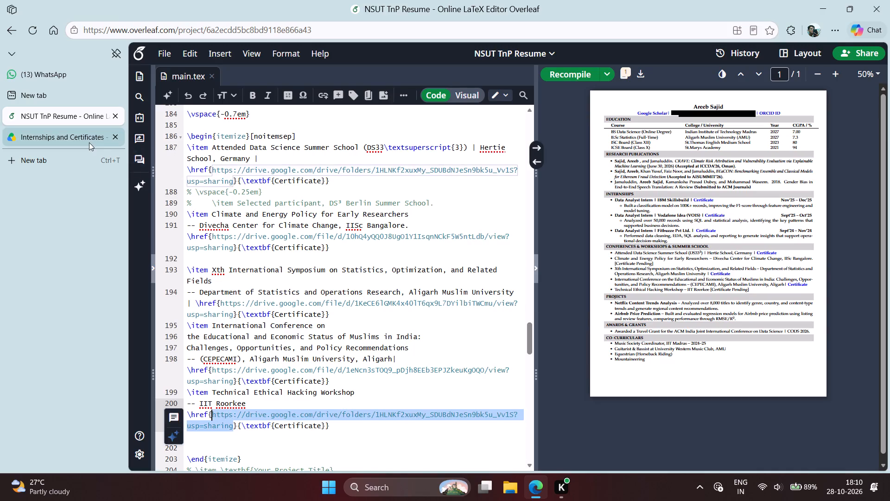
left_click(89, 142)
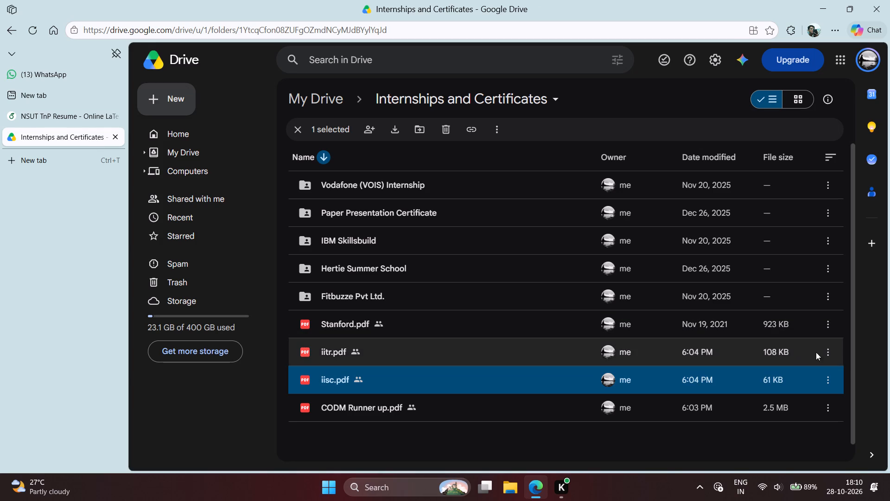
left_click(833, 353)
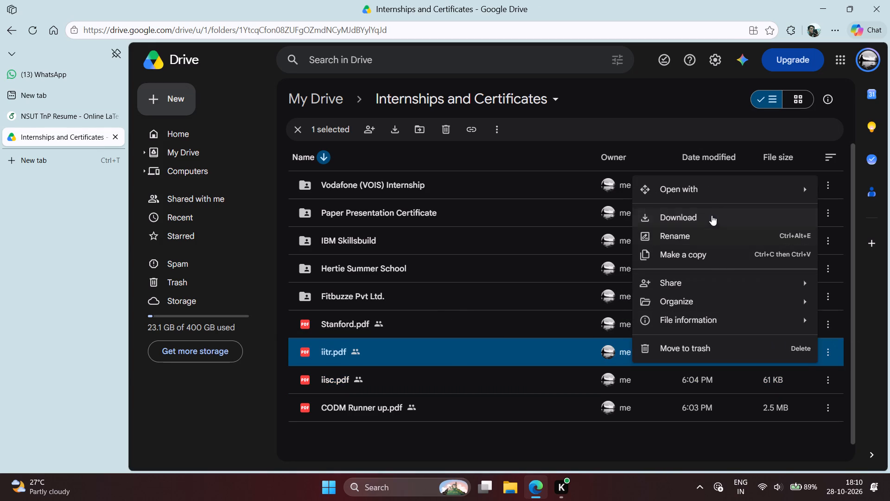
left_click(701, 281)
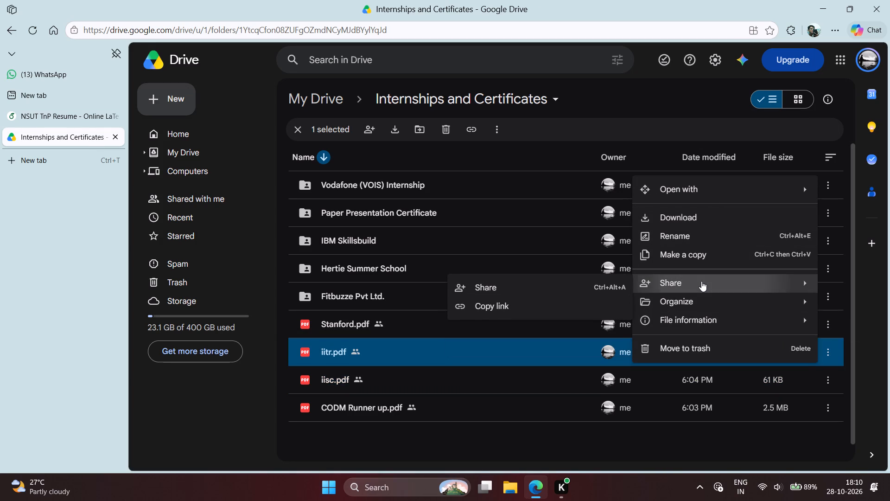
left_click(560, 295)
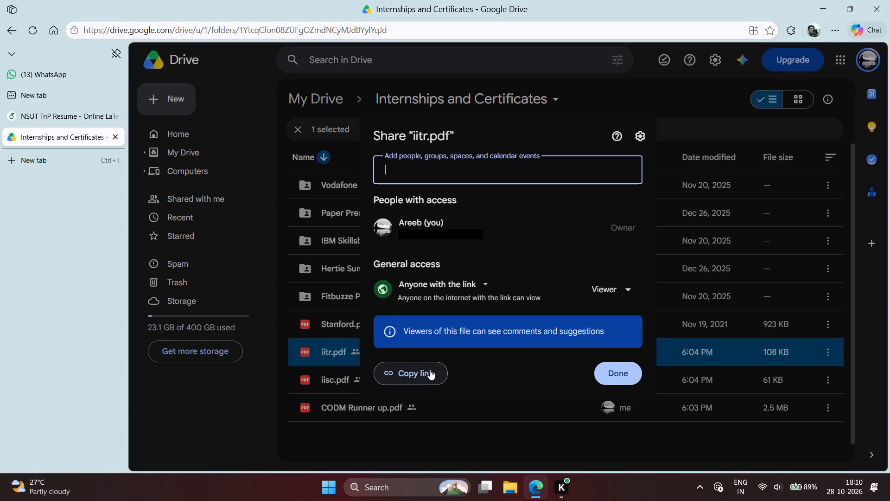
left_click(430, 370)
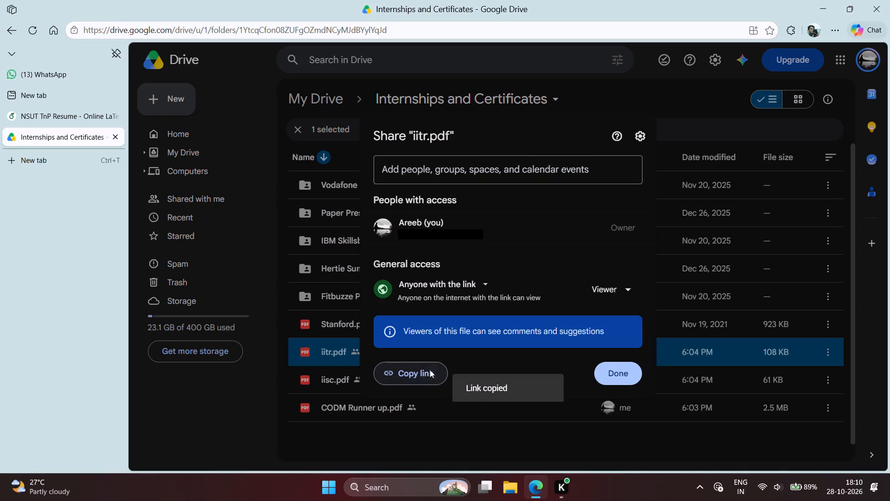
left_click(44, 119)
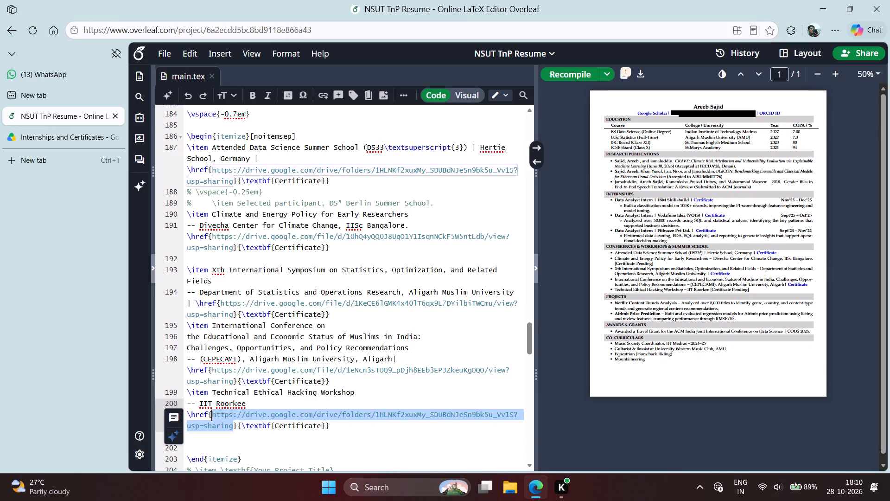
key("ctrl+v")
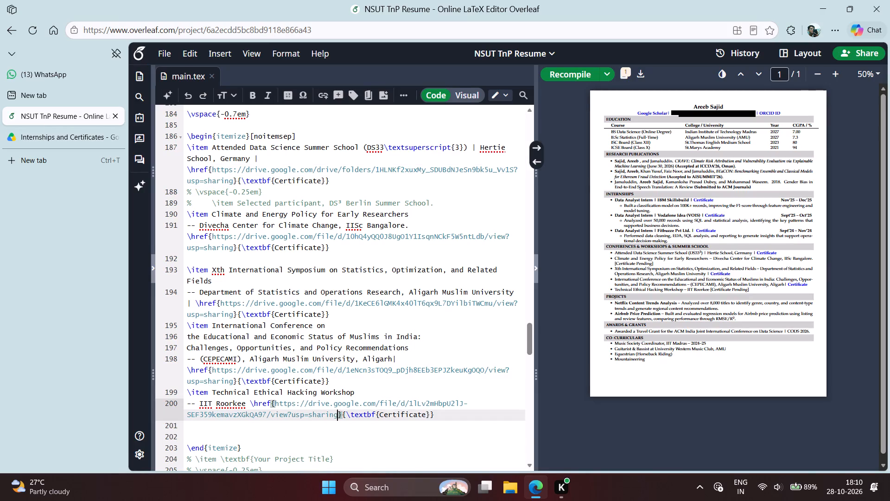
Recompile the resume and check the certificate links in the conferences and workshops section of the PDF preview.
key("ctrl+Return")
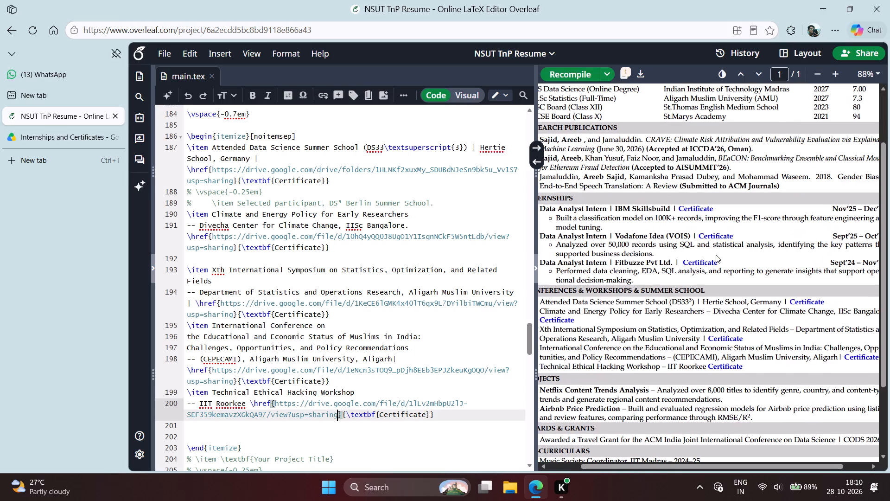
scroll(716, 255, "left", 2)
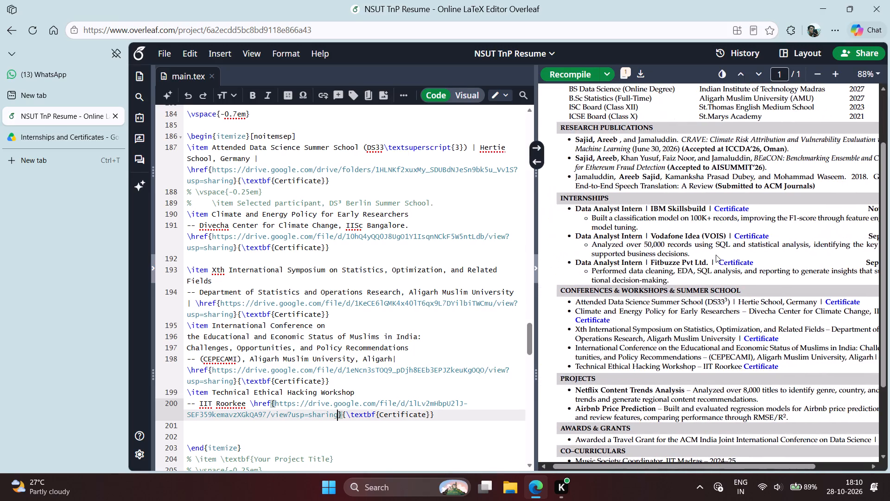
scroll(716, 255, "left", 1)
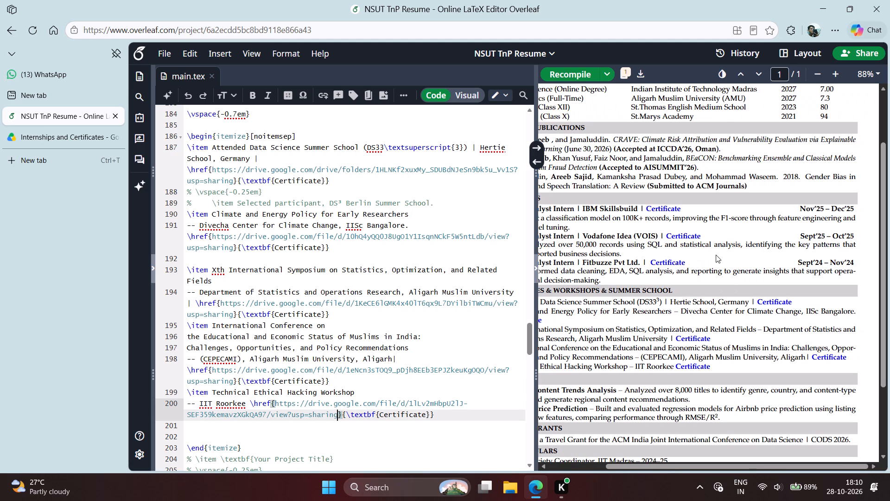
Remove the Divecha Center text and dashes so the item reads "Climate and Energy Policy for Early Researchers, IISc Bangalore.", and recompile.
double_click(801, 314)
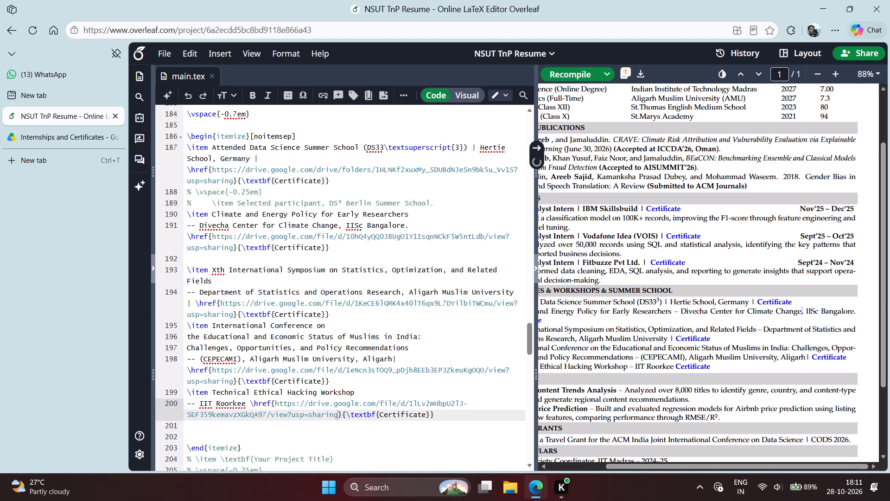
key("Up")
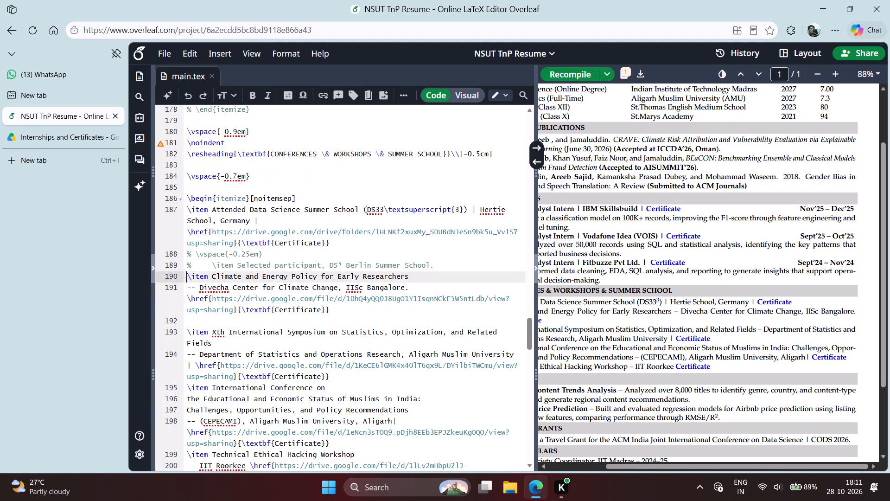
key("Down")
key("Right")
key("Right")
key("Right")
key("Right")
key("Right")
key("Right")
key("Right")
key("Right")
key("Right")
key("Right")
key("Right")
key("Right")
key("Right")
key("Right")
key("Right")
key("Right")
key("Right")
key("Right")
key("Right")
key("Right")
key("Right")
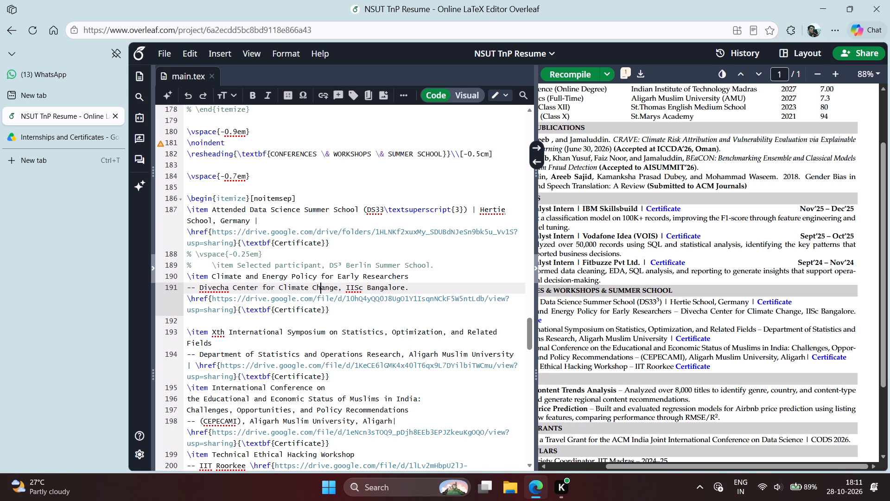
key("Right")
key("Right")
key("Right")
key("Right")
key("Right")
key("ctrl+BackSpace")
key("ctrl+BackSpace")
key("ctrl+BackSpace")
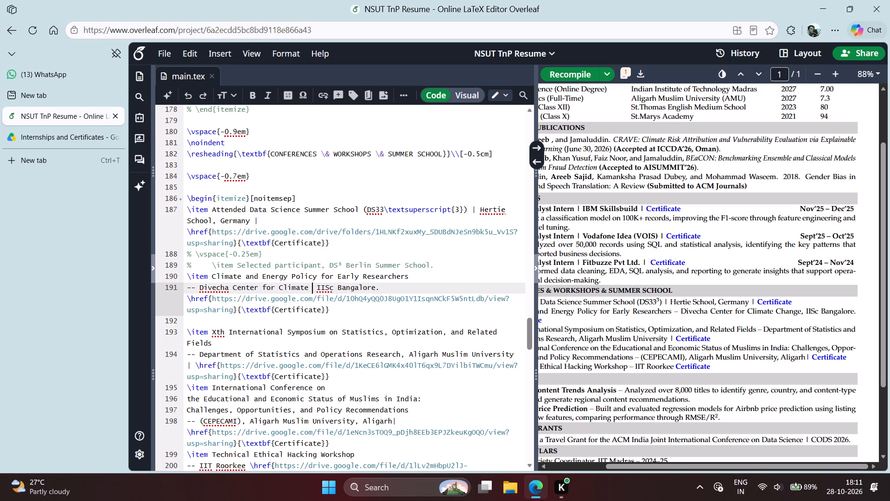
key("ctrl+BackSpace")
key("ctrl+BackSpace")
key("ctrl+BackSpace")
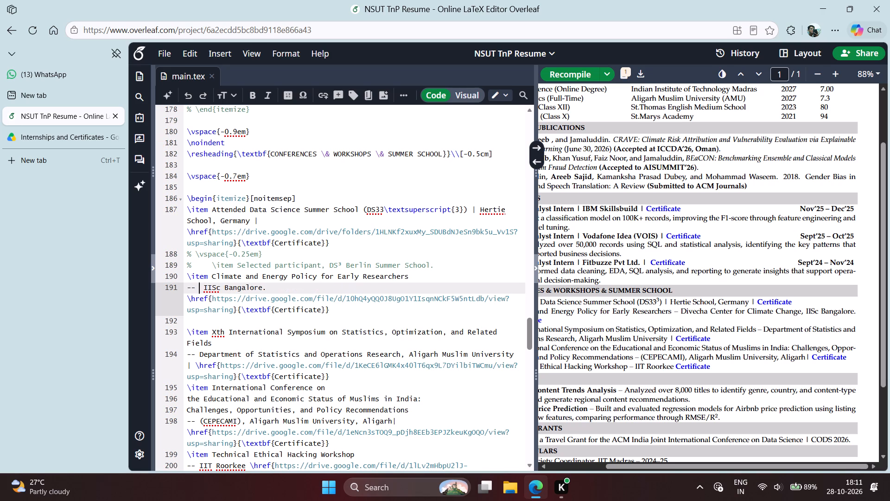
key("BackSpace")
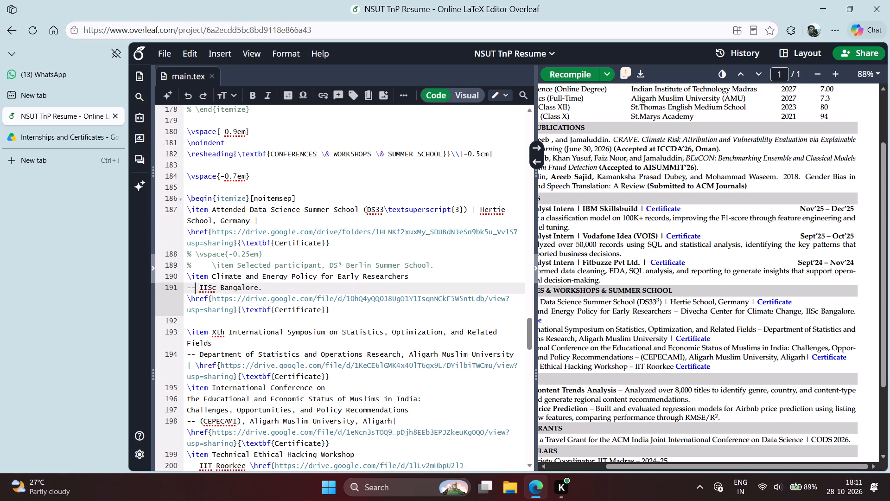
key("BackSpace")
key("BackSpace")
key("BackSpace")
key("BackSpace")
key("comma")
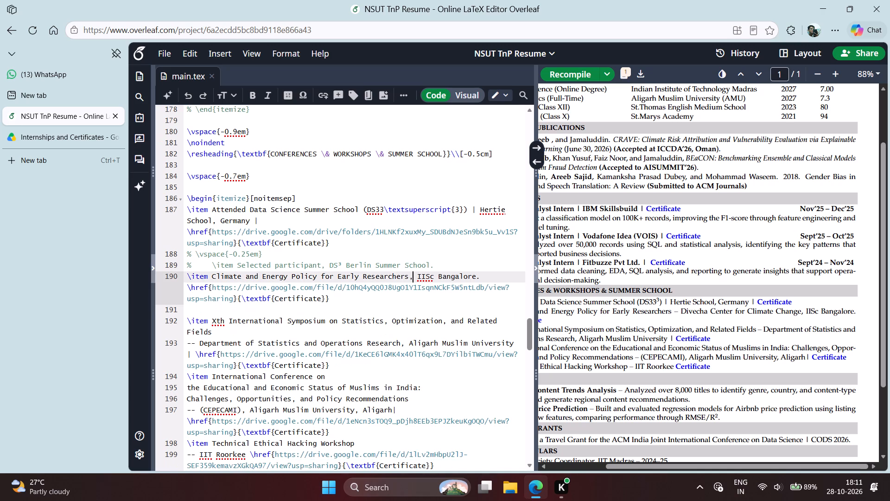
key("ctrl+Return")
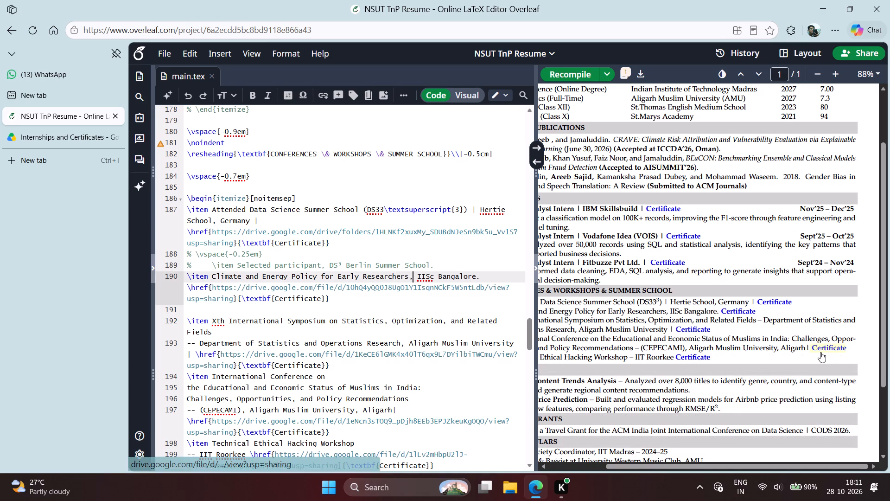
Replace the full stop after "IISc Bangalore" in the Climate and Energy Policy item with " | " before its certificate link, and recompile.
scroll(820, 352, "right", 1)
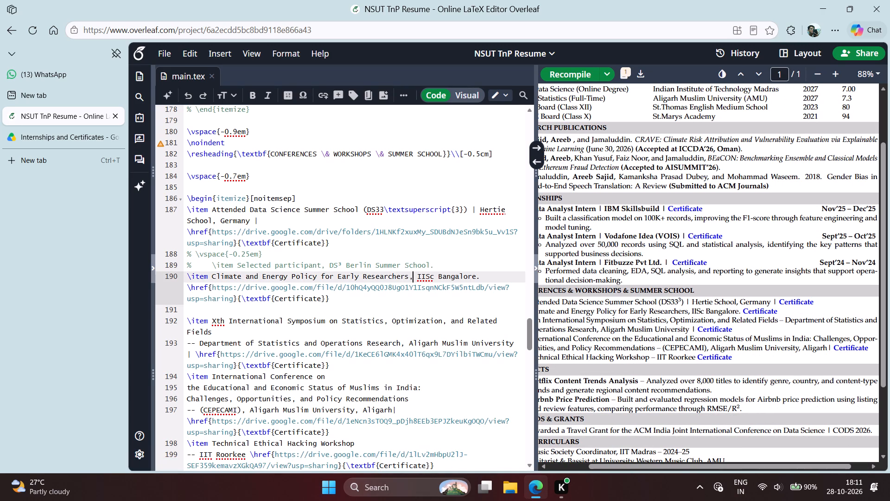
left_click(489, 276)
key("BackSpace")
key("BackSpace")
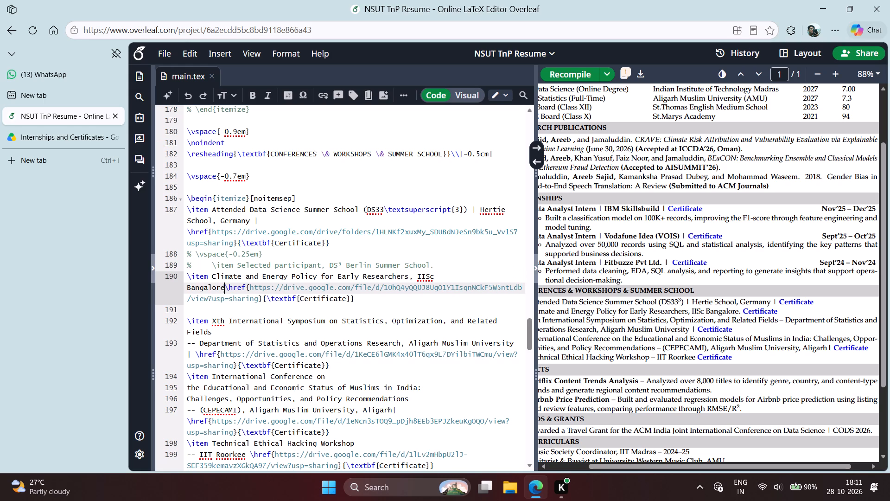
key("space")
type("|")
key("space")
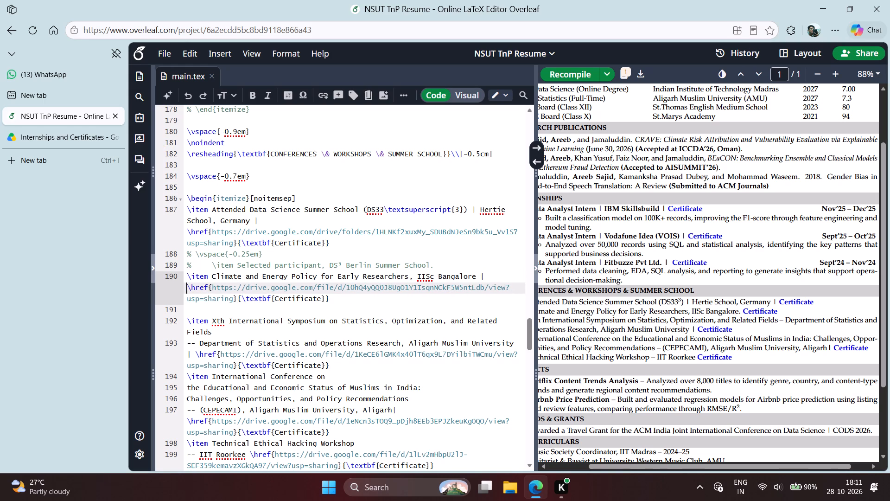
key("ctrl+Return")
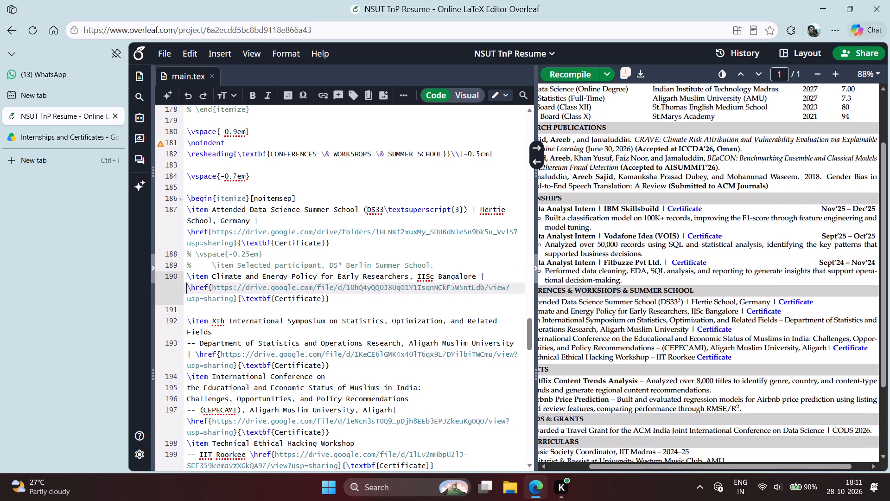
Replace the comma after "Early Researchers" in the Climate and Energy Policy item with " --", and recompile.
scroll(667, 271, "right", 1)
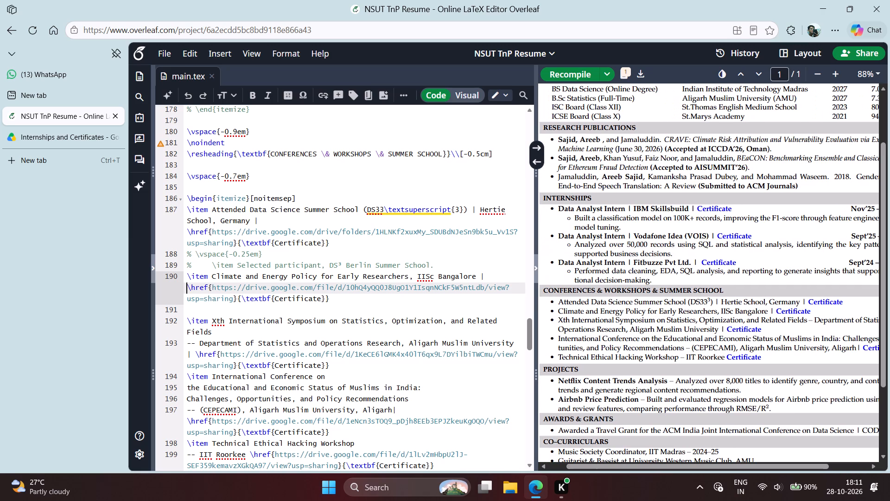
scroll(667, 271, "right", 1)
scroll(667, 271, "left", 1)
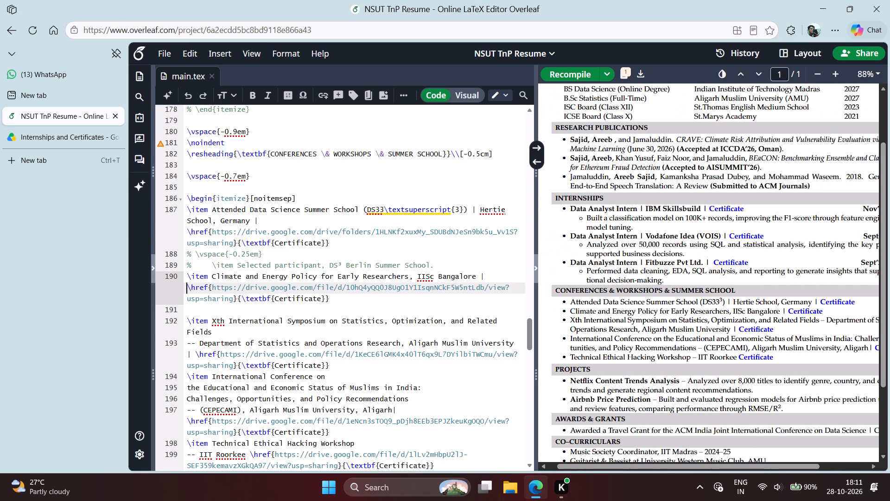
scroll(667, 271, "left", 1)
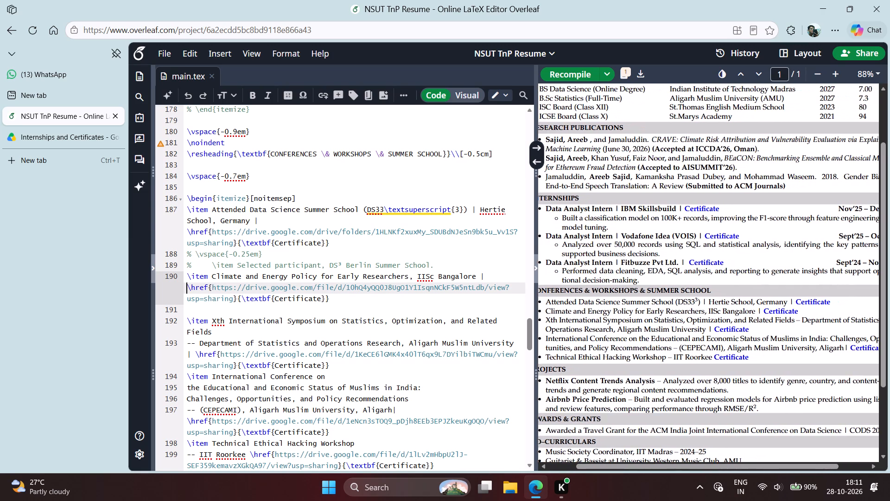
scroll(667, 271, "left", 1)
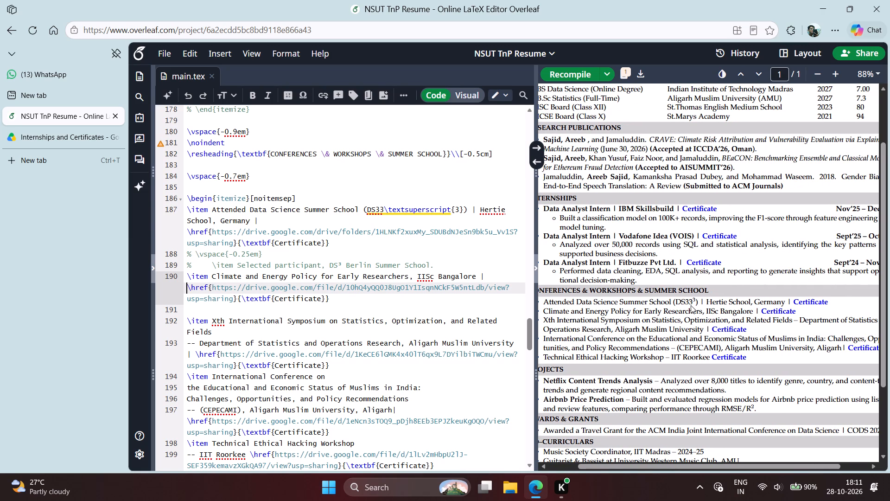
left_click(270, 311)
key("Down")
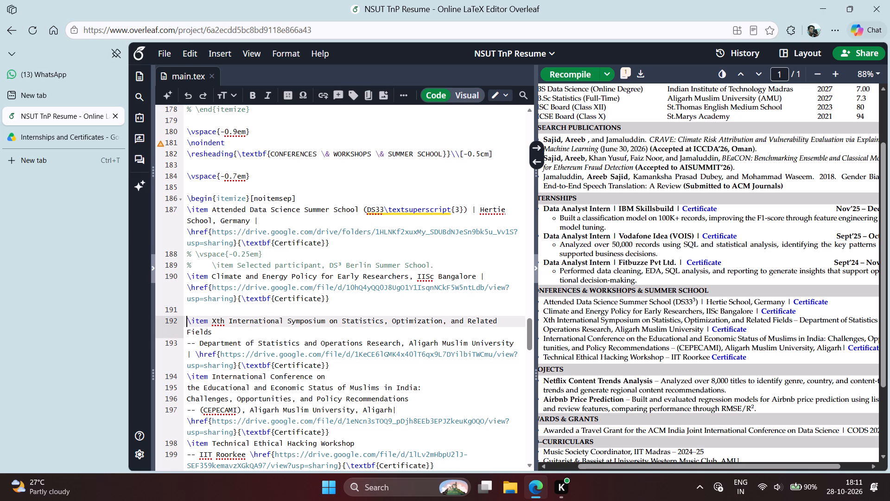
key("Down")
key("Down")
key("Up")
key("Up")
key("Up")
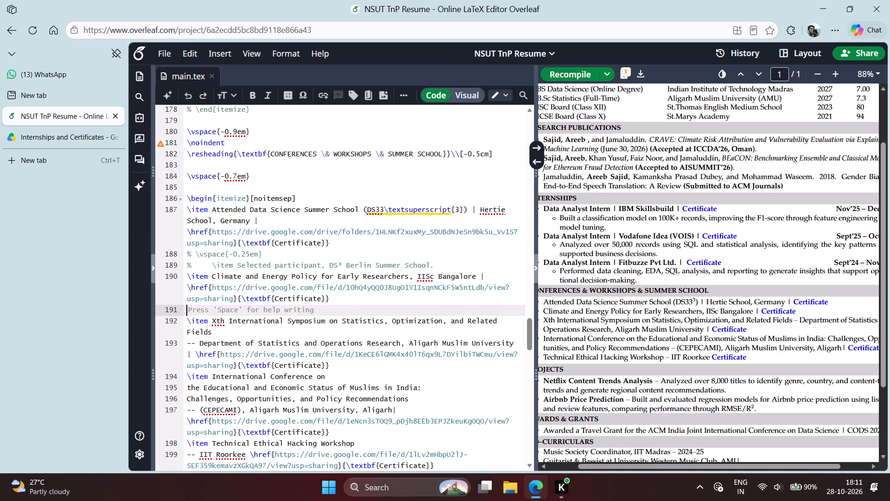
key("Up")
key("Up")
key("Up")
key("Right")
key("Right")
key("Right")
key("Right")
key("Right")
key("Right")
key("Right")
key("Right")
key("Right")
key("Right")
key("Right")
key("Right")
key("Right")
key("Right")
key("Right")
key("Right")
key("Right")
key("Right")
key("Right")
key("Right")
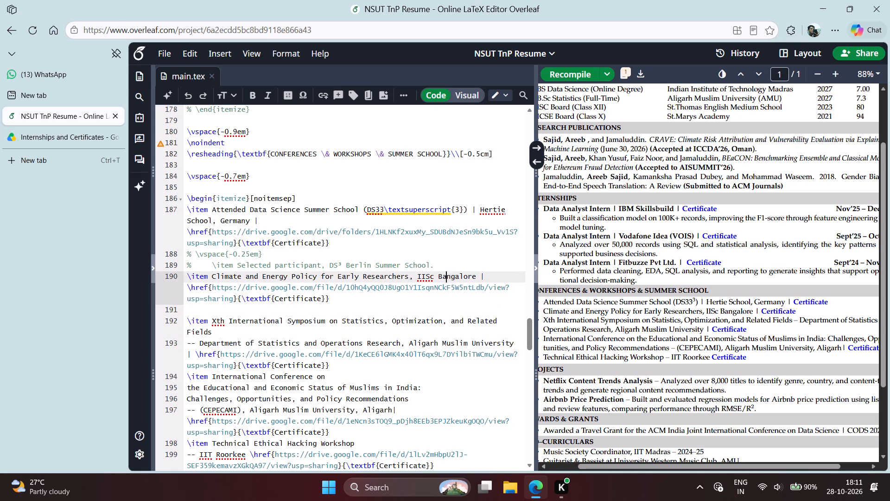
key("Left")
key("Left")
key("Left")
key("Left")
key("Left")
key("Left")
key("Left")
key("Left")
key("Left")
key("Left")
key("BackSpace")
key("space")
type("--")
key("ctrl+Return")
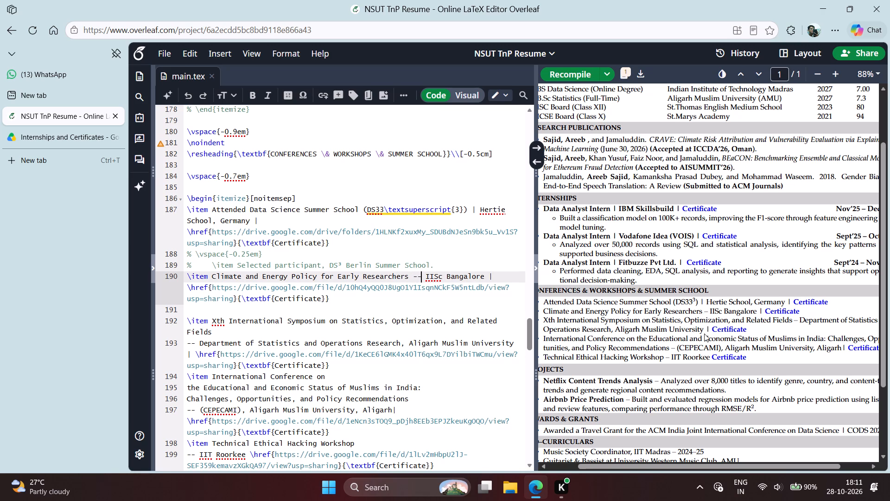
Add a new \item line below the ACM India travel grant entry in the Awards & Grants list.
scroll(704, 334, "down", 2)
double_click(684, 327)
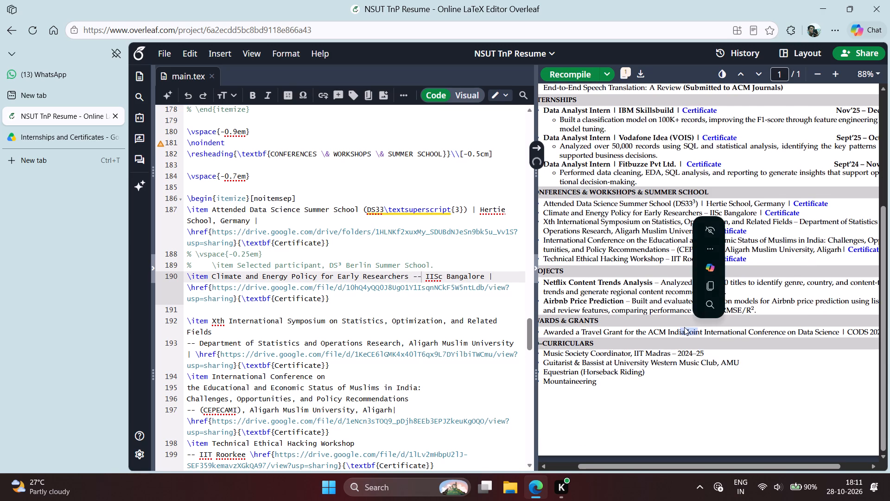
left_click(479, 305)
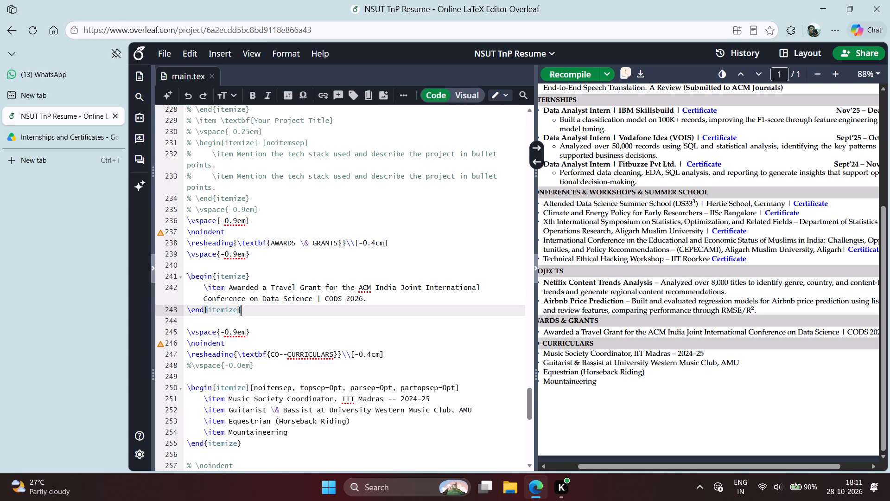
left_click(488, 292)
key("Return")
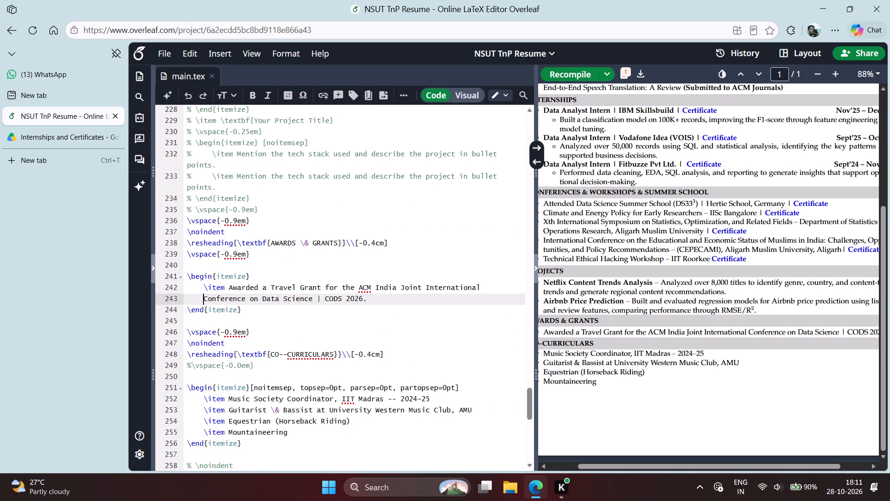
key("Return")
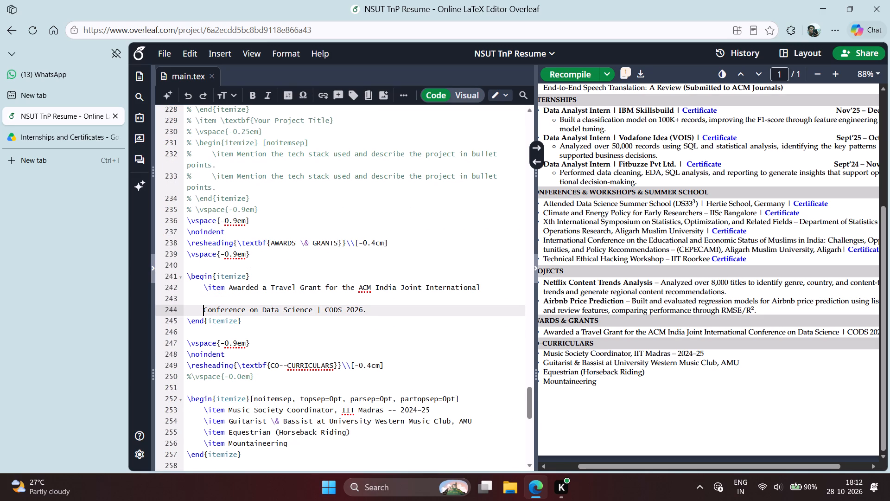
key("BackSpace")
key("BackSpace")
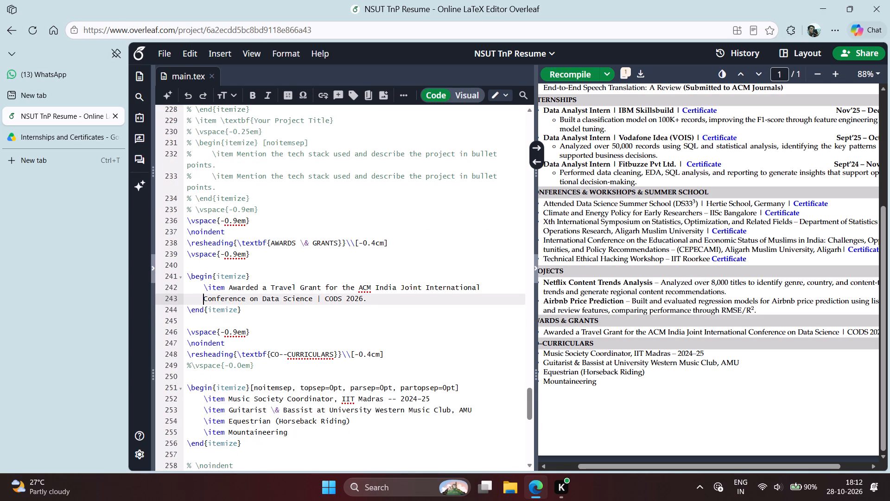
key("space")
key("Right")
key("Right")
key("Right")
key("Right")
key("Right")
key("Right")
key("Right")
key("Right")
key("Right")
key("Right")
key("Right")
key("Right")
key("Right")
key("Right")
key("Right")
key("Right")
key("Right")
key("Right")
key("Right")
key("Right")
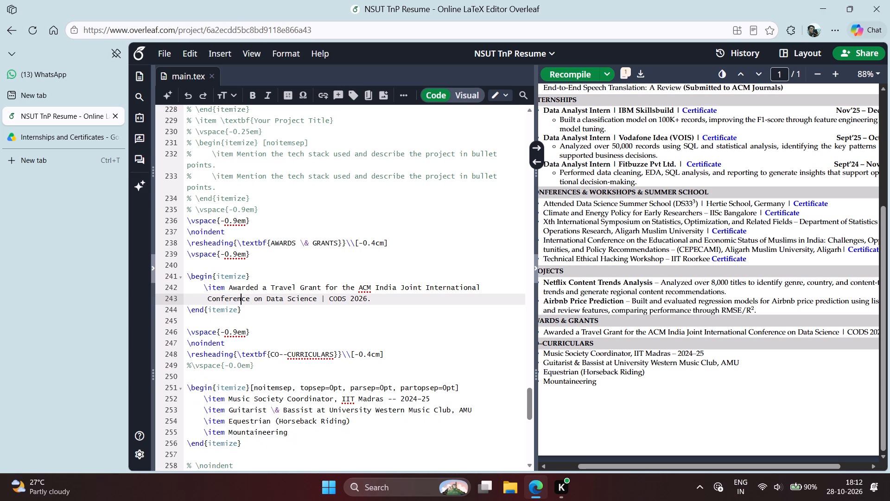
key("Right")
key("Return")
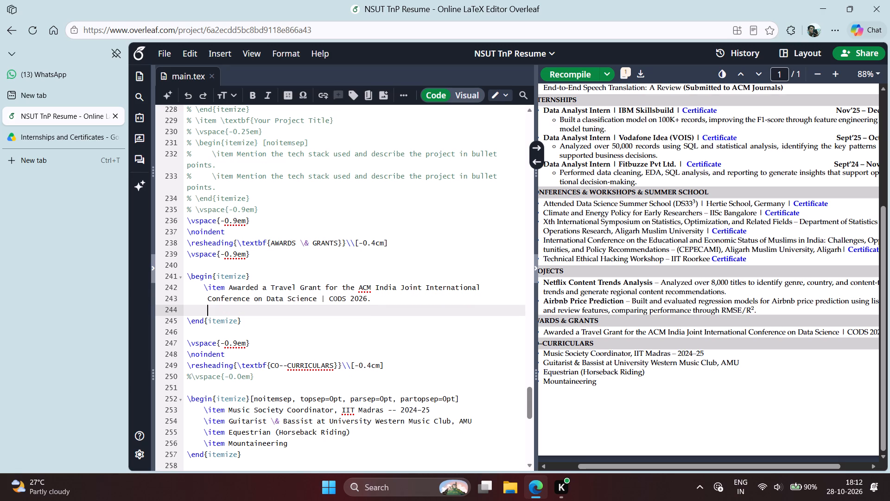
key("backslash")
type("item")
key("Return")
Begin the new award item with the text "Runners Up in".
type("Ruhhe")
key("BackSpace")
key("BackSpace")
key("BackSpace")
type("nners")
key("space")
key("BackSpace")
key("BackSpace")
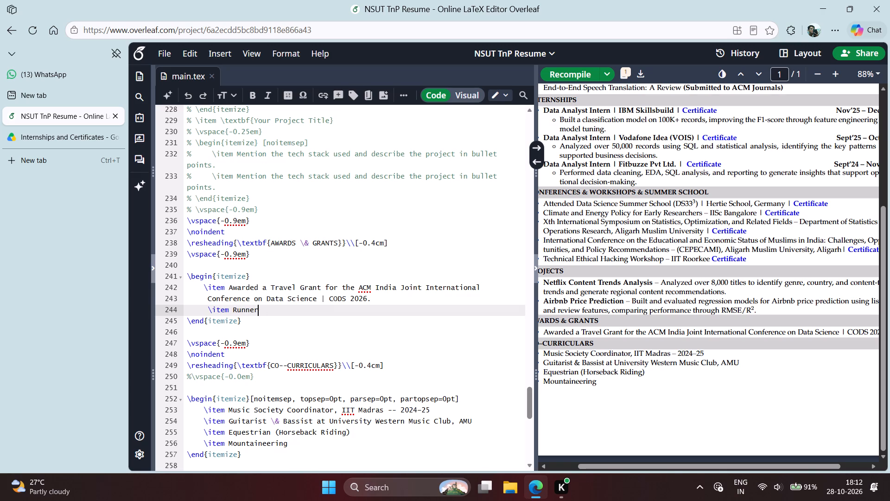
type("s Up in 2nd")
key("space")
key("BackSpace")
key("BackSpace")
key("BackSpace")
key("BackSpace")
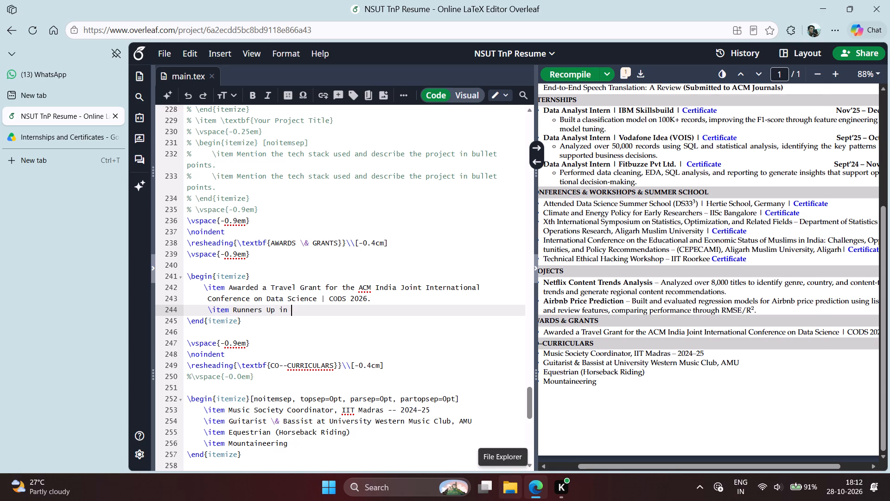
Switch to File Explorer, open the recent CODM Runner up PDF, and read the placing, event and festival on the certificate.
key("ctrl+h")
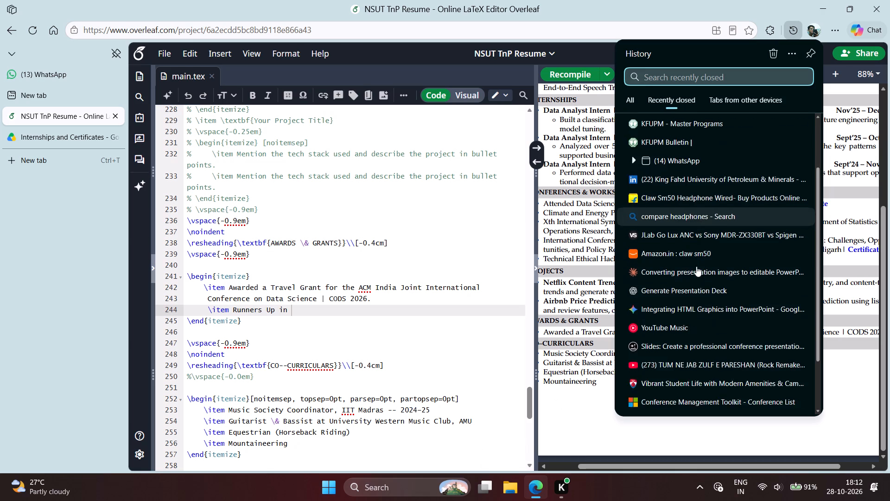
left_click(440, 326)
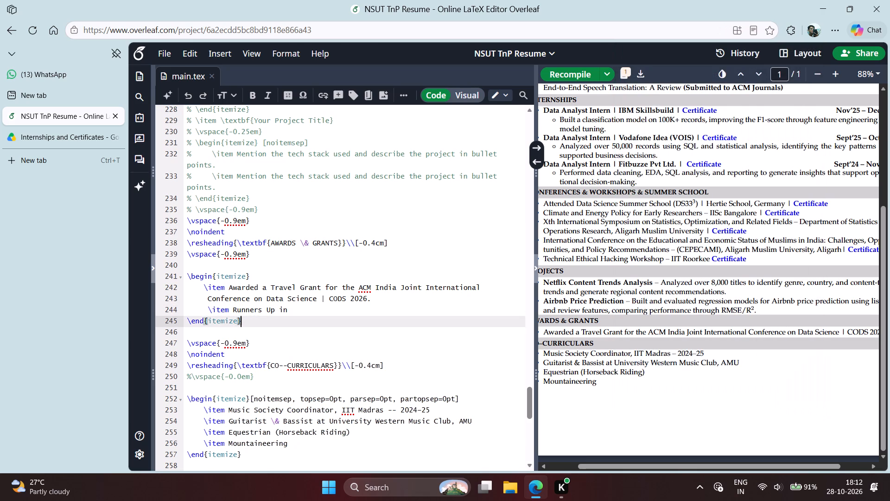
left_click(506, 496)
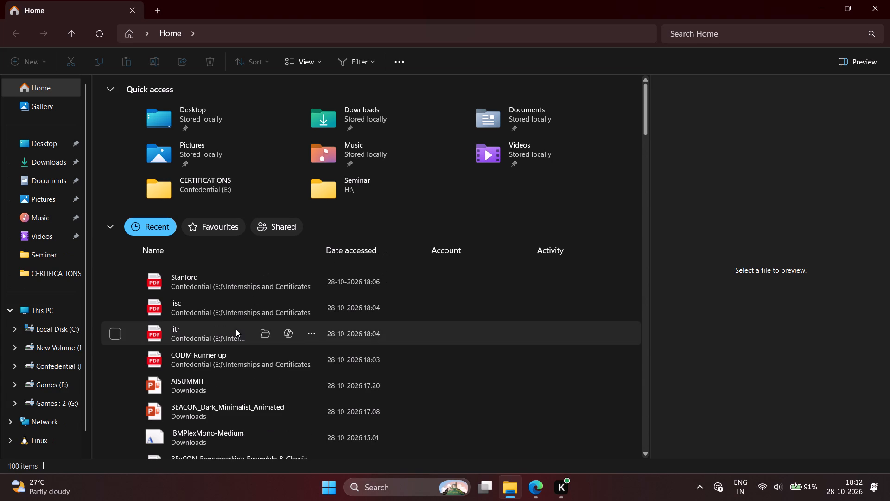
double_click(229, 365)
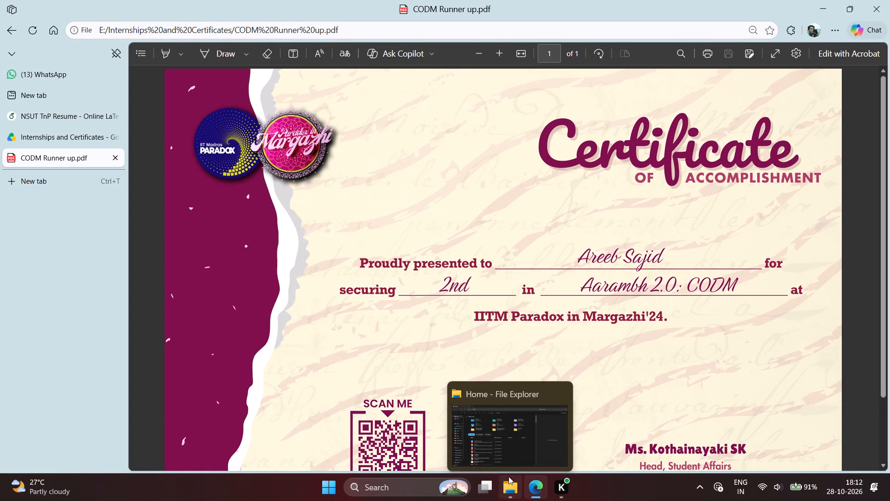
left_click(566, 391)
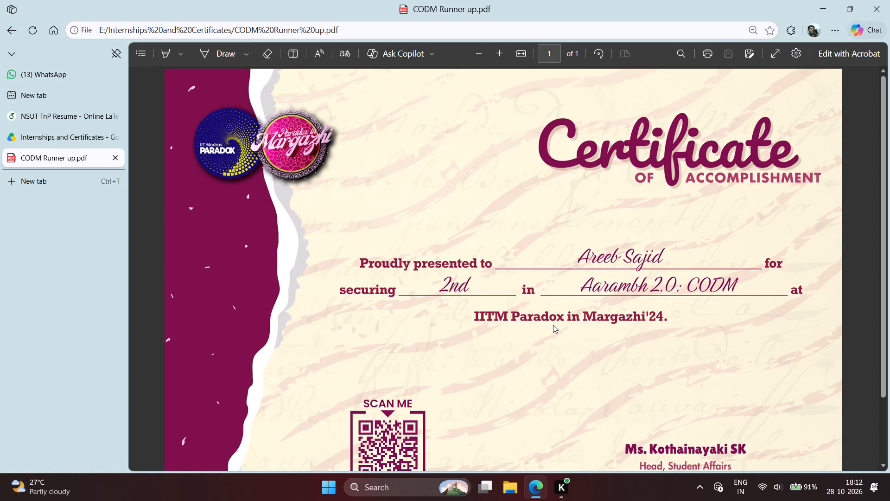
scroll(515, 279, "down", 1)
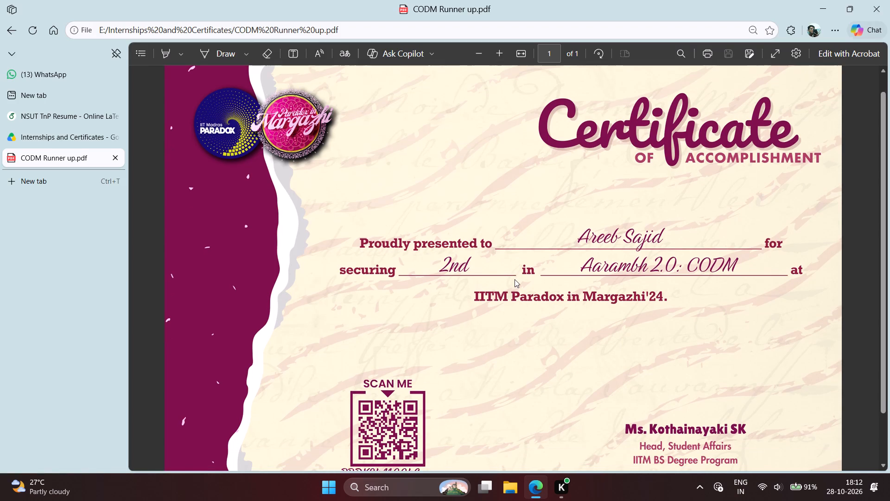
scroll(515, 279, "down", 2)
scroll(515, 279, "up", 1)
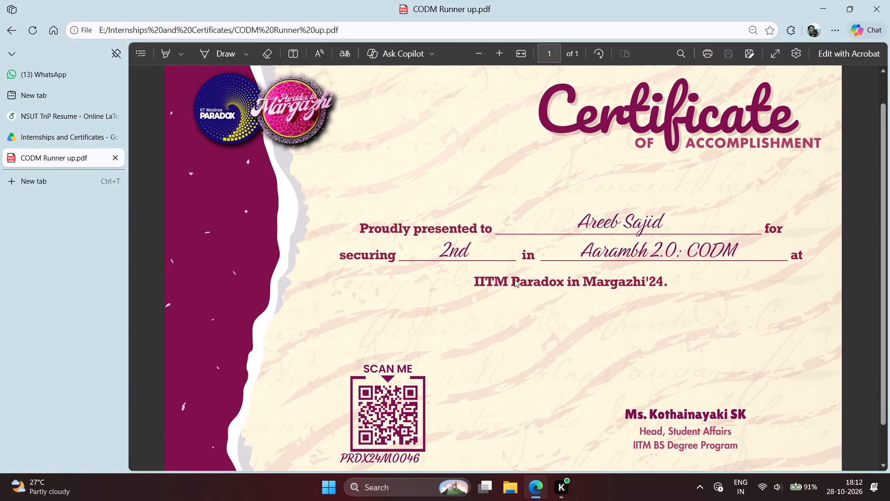
scroll(515, 279, "up", 1)
Move the Drive folder tab ahead of the resume tab and close the blank new tab.
left_click(61, 141)
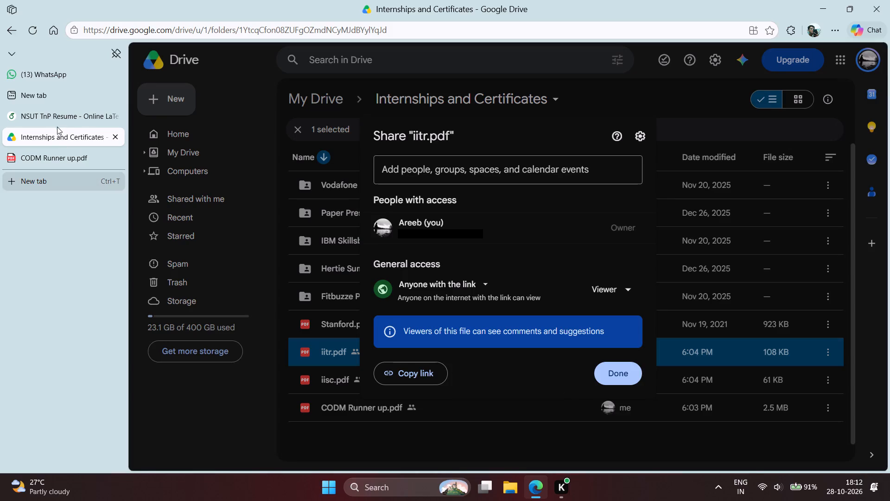
left_click_drag(55, 132, 52, 115)
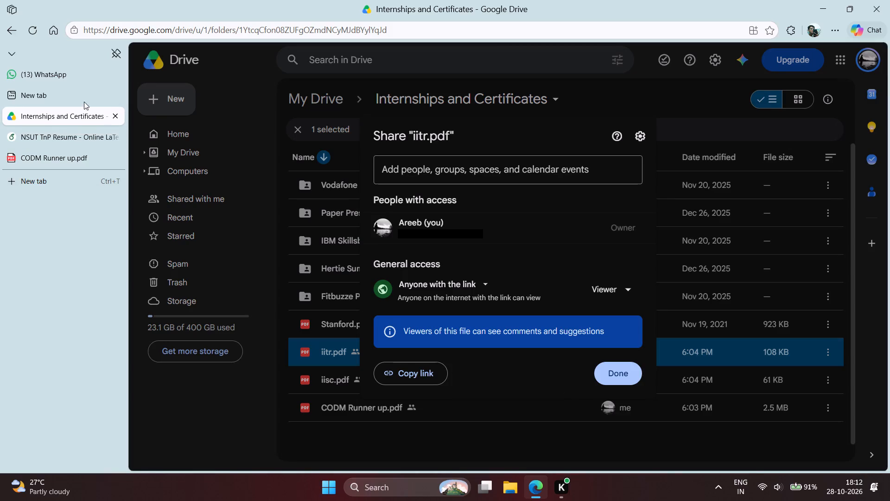
left_click(114, 93)
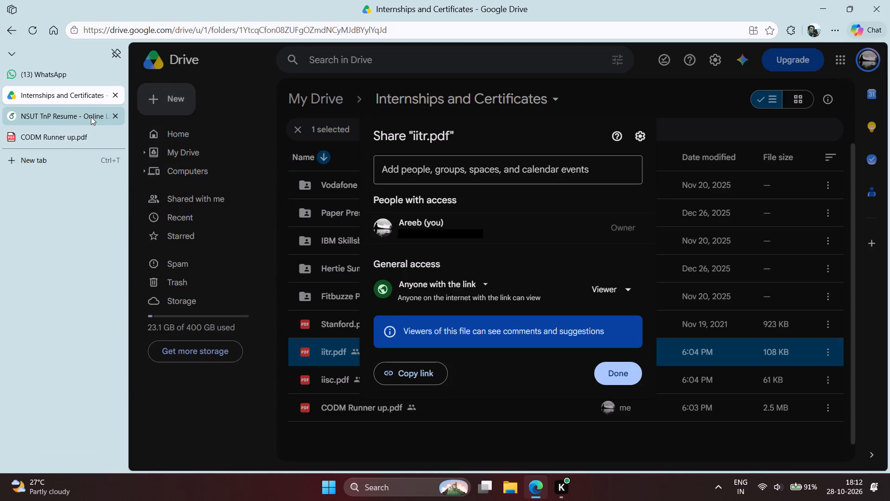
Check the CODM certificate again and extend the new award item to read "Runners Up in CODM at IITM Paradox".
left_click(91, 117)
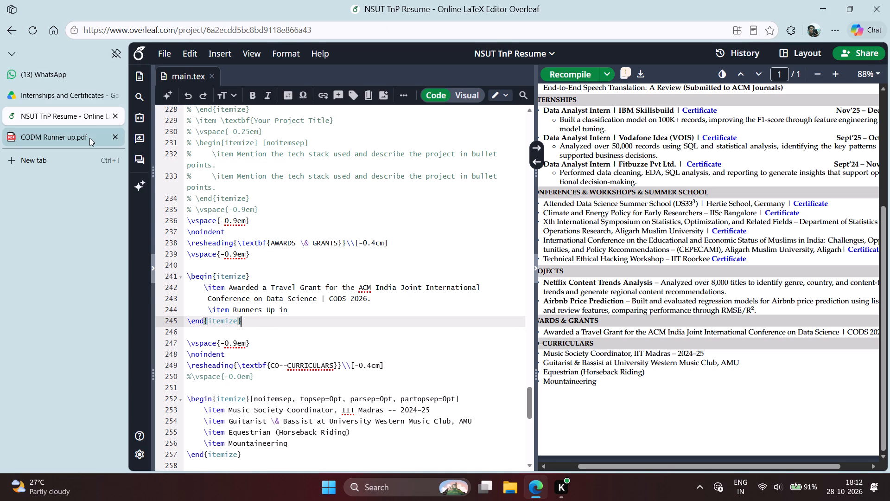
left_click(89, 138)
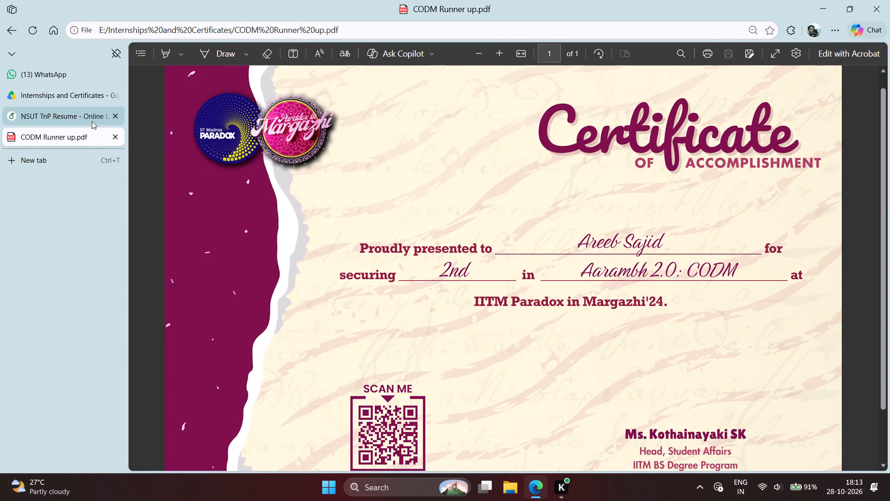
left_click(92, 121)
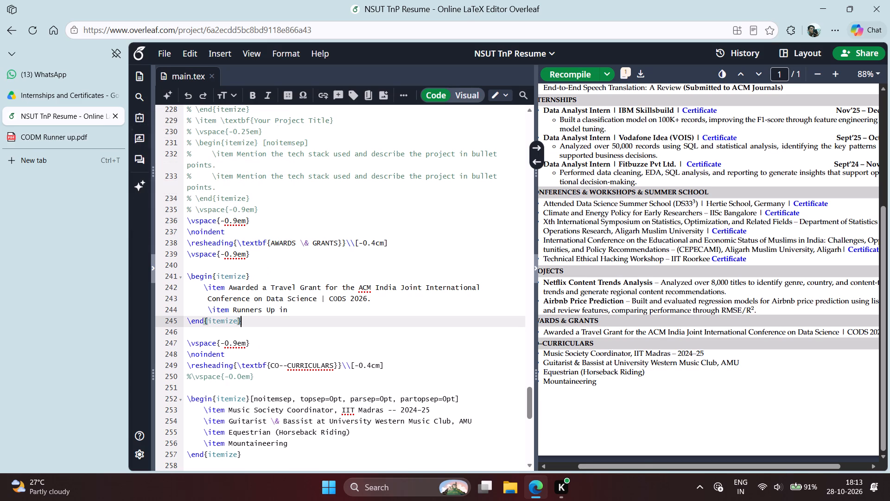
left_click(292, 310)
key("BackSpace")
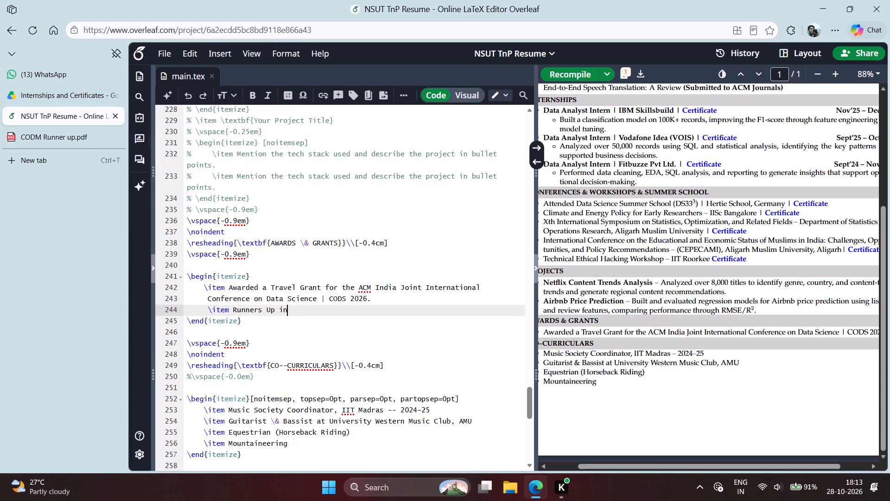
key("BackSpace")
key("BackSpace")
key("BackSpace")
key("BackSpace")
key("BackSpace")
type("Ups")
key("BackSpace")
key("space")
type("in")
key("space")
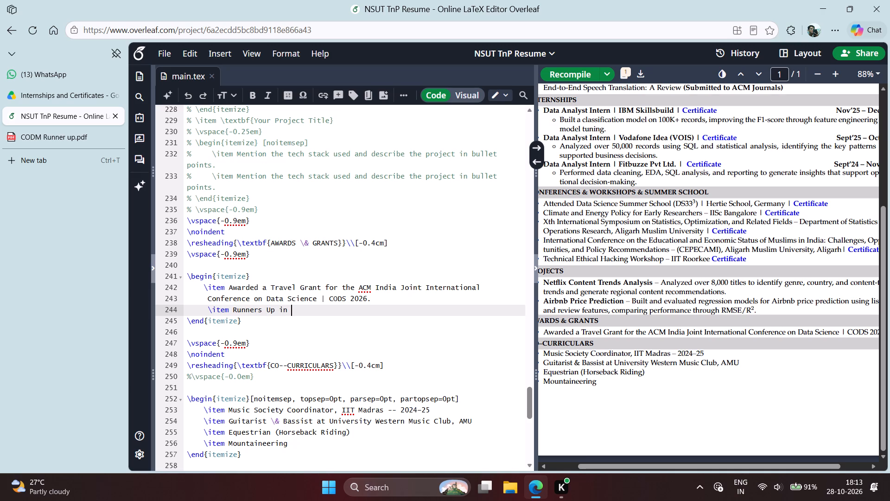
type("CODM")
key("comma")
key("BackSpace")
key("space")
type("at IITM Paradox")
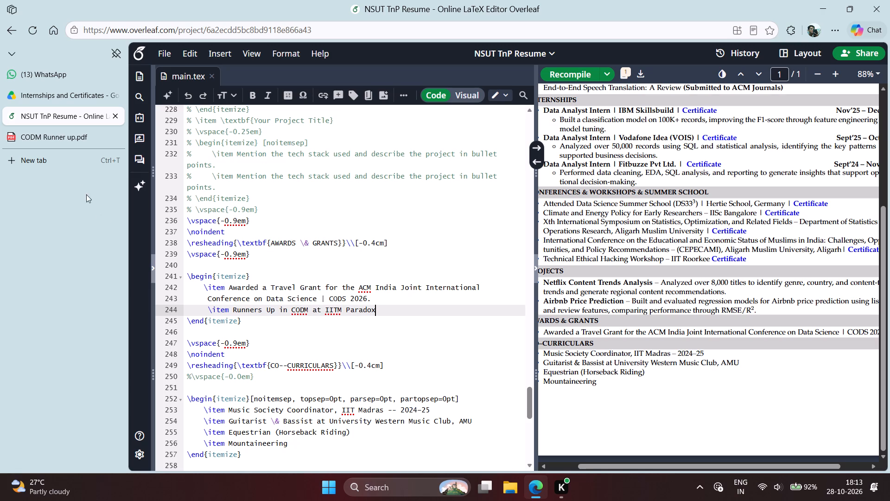
Recheck the placing on the CODM certificate and replace "Runners Up" in the award item with "Secured 2nd".
left_click(67, 143)
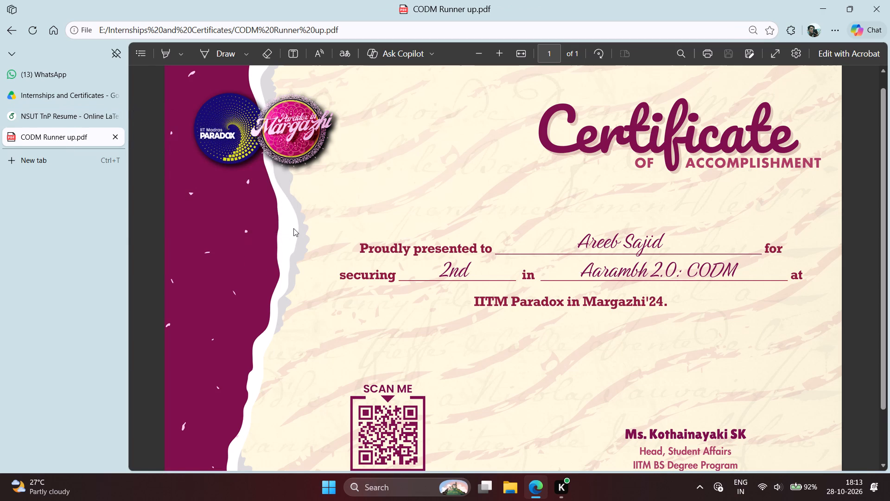
scroll(293, 228, "down", 1)
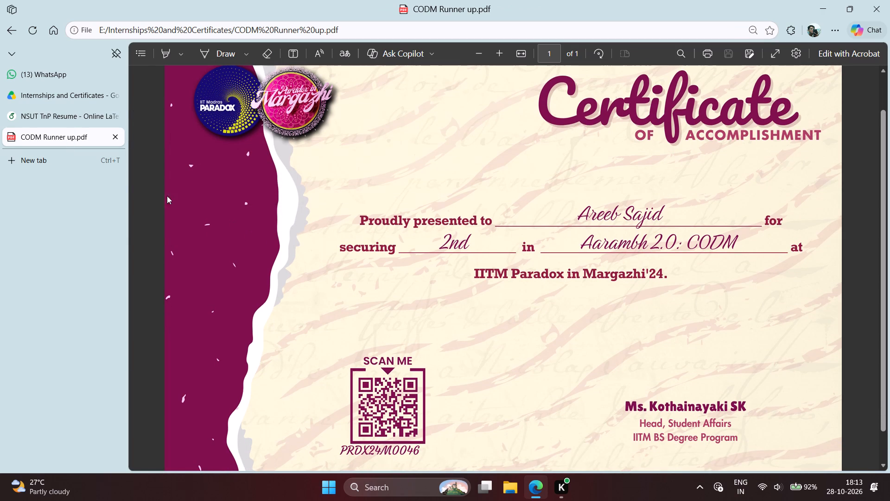
left_click(72, 119)
key("Left")
key("Left")
key("Left")
key("Left")
key("Left")
key("Left")
key("Left")
key("Left")
key("Left")
key("Left")
key("Left")
key("Left")
key("Left")
key("Left")
key("Left")
key("Left")
key("Left")
key("Left")
key("Left")
key("Left")
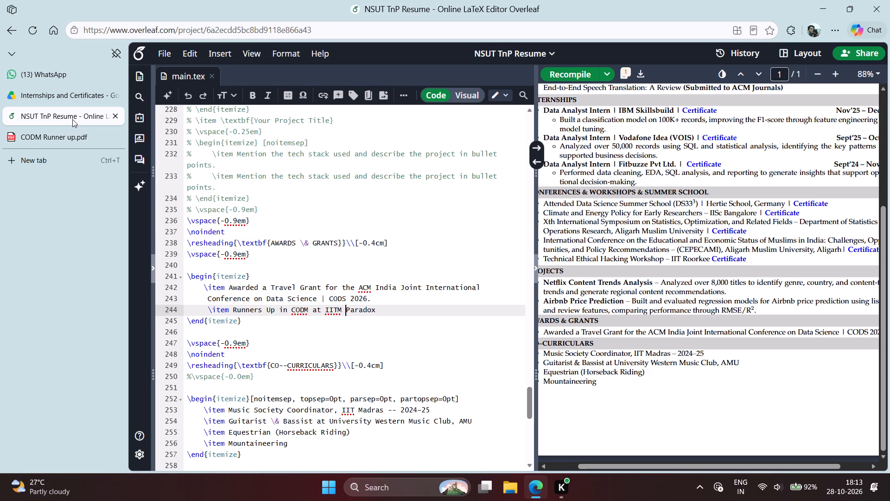
key("Left")
key("Left")
key("Left")
key("ctrl+BackSpace")
key("ctrl+BackSpace")
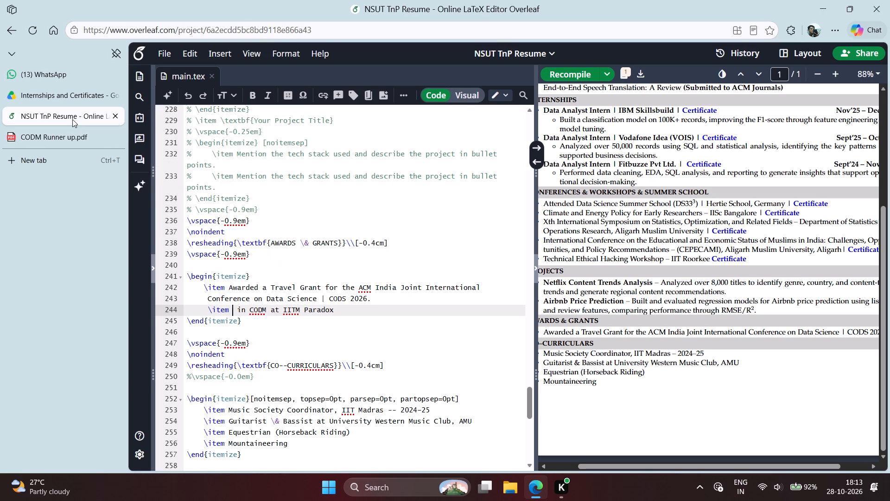
type("Secured 2")
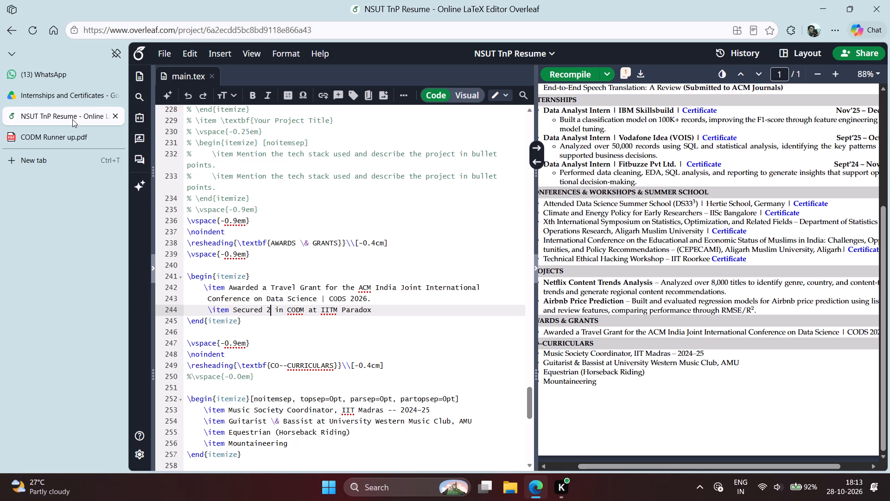
type("nd")
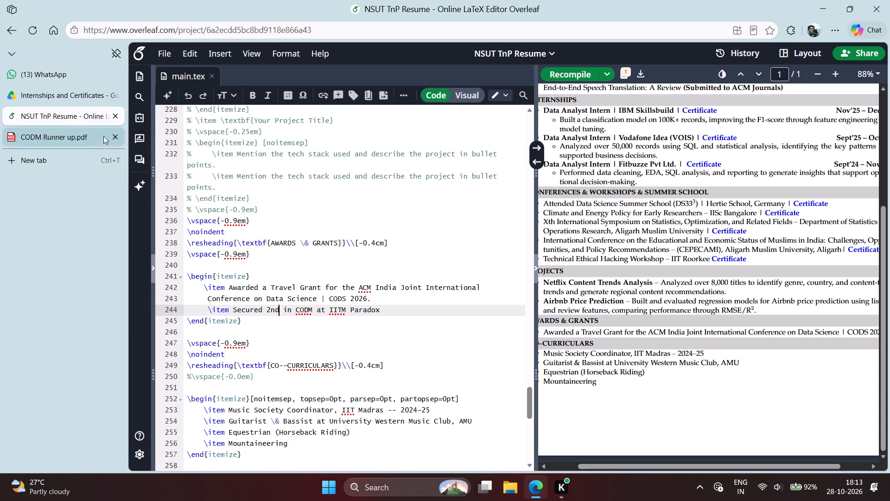
Copy \textsuperscript{3} from the Data Science Summer School entry and paste it over "2nd" in the CODM award item.
scroll(286, 161, "up", 12)
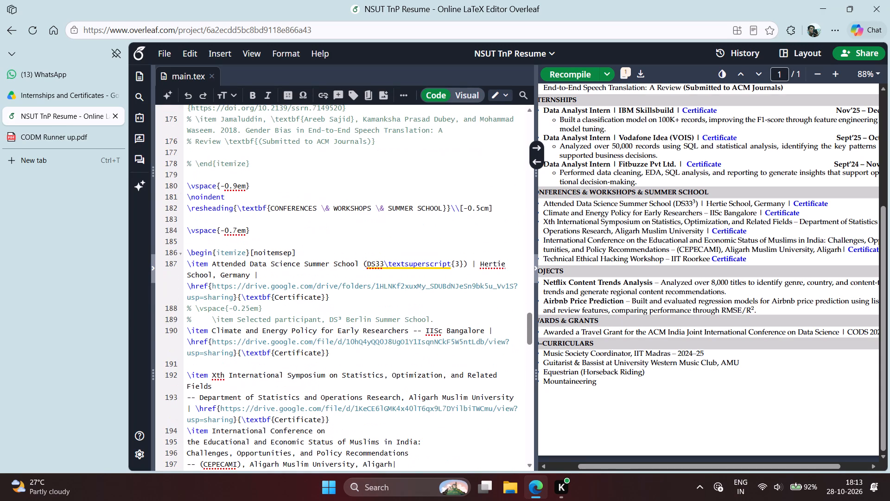
left_click_drag(384, 262, 459, 263)
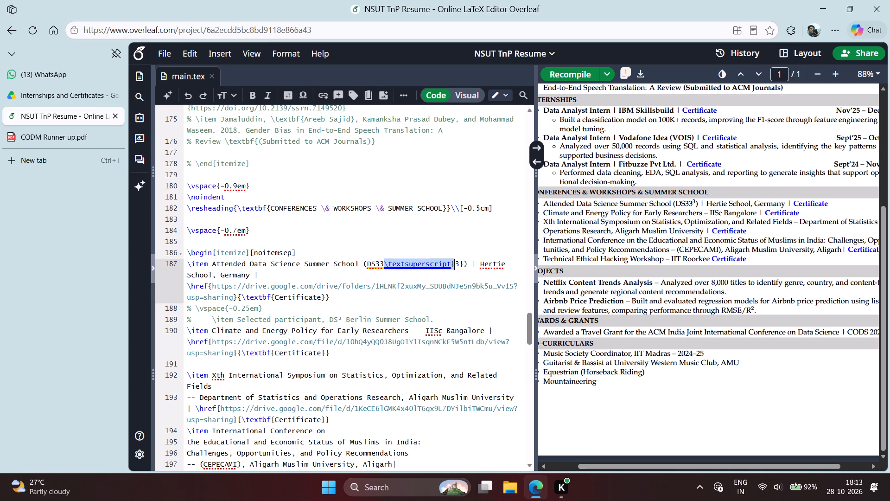
left_click_drag(459, 263, 463, 263)
key("ctrl+c")
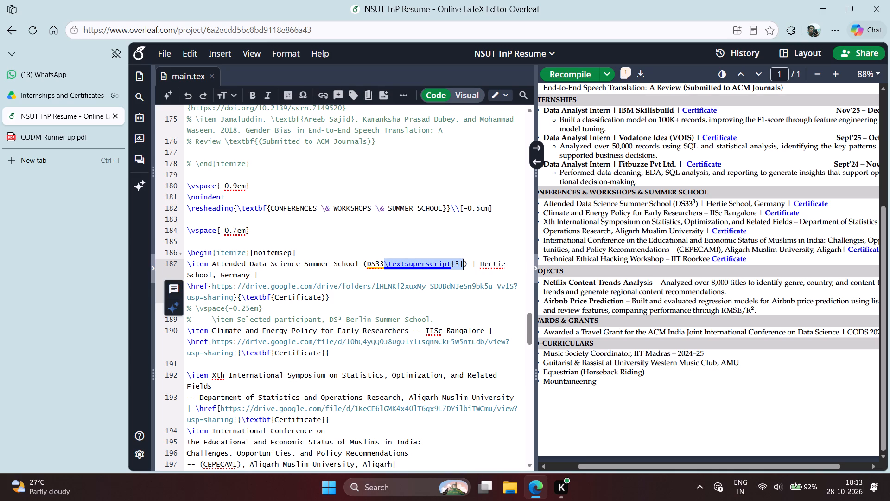
scroll(448, 340, "down", 5)
scroll(448, 340, "up", 3)
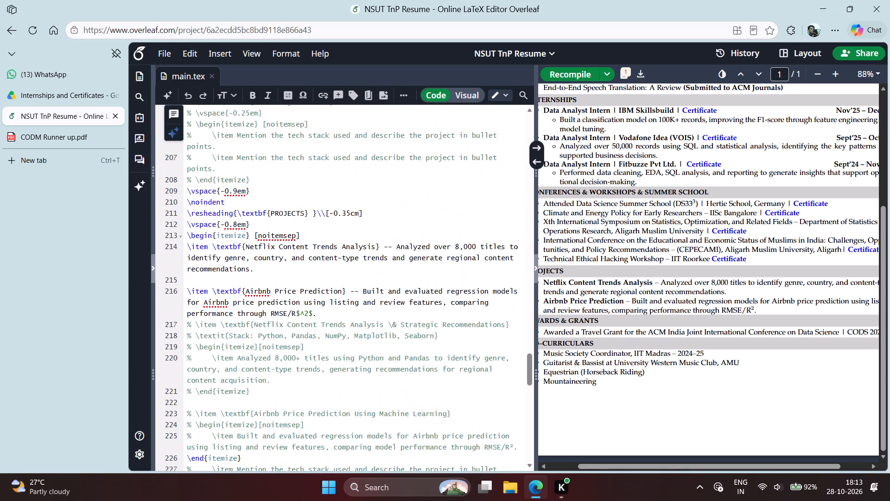
scroll(448, 340, "down", 6)
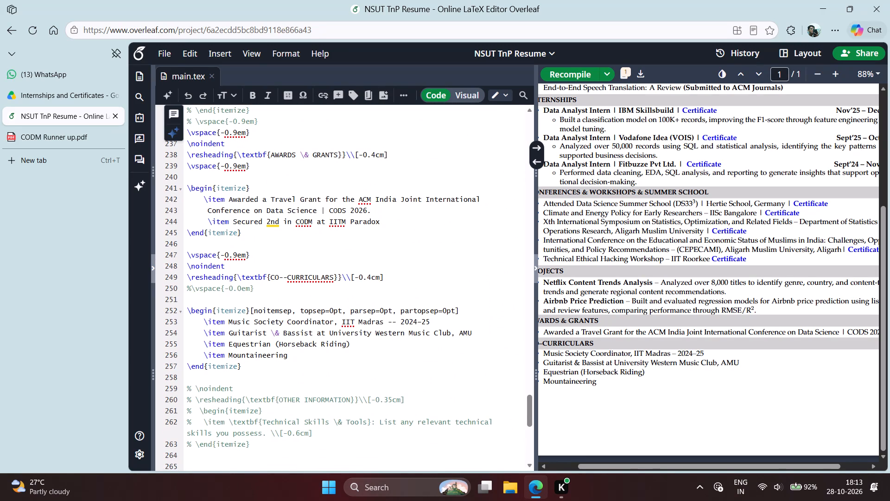
left_click(282, 222)
key("Left")
key("ctrl+BackSpace")
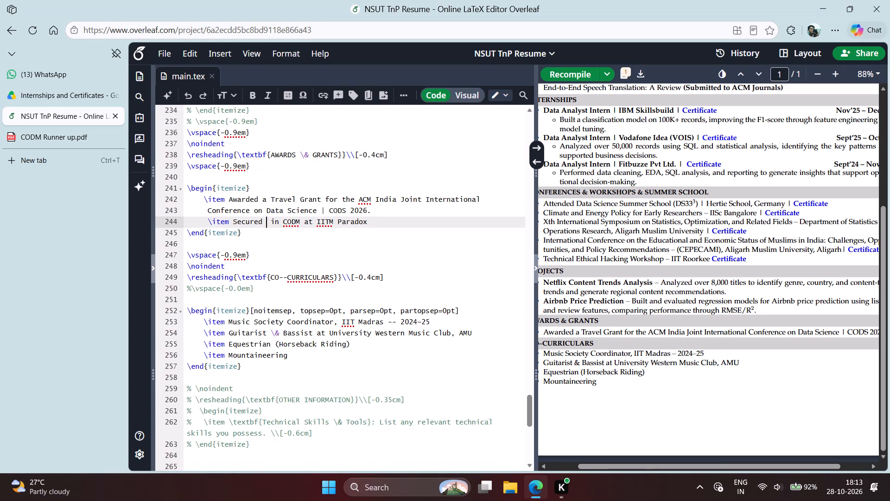
key("BackSpace")
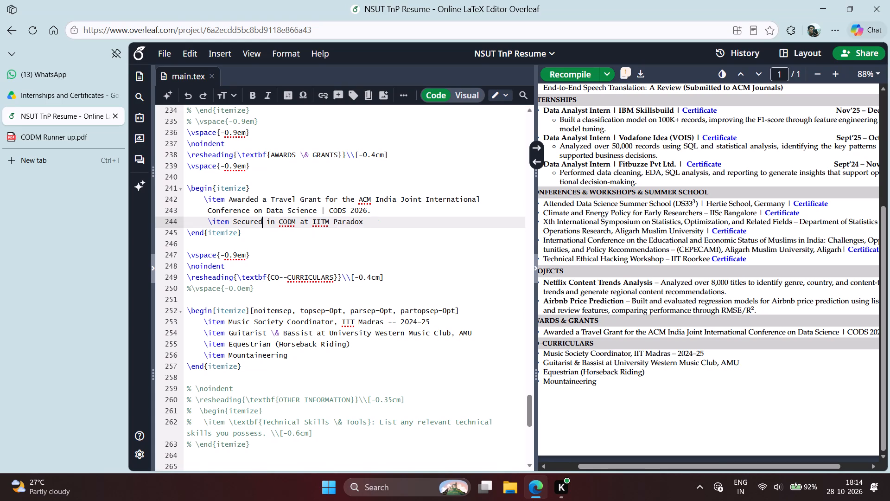
key("space")
key("ctrl+v")
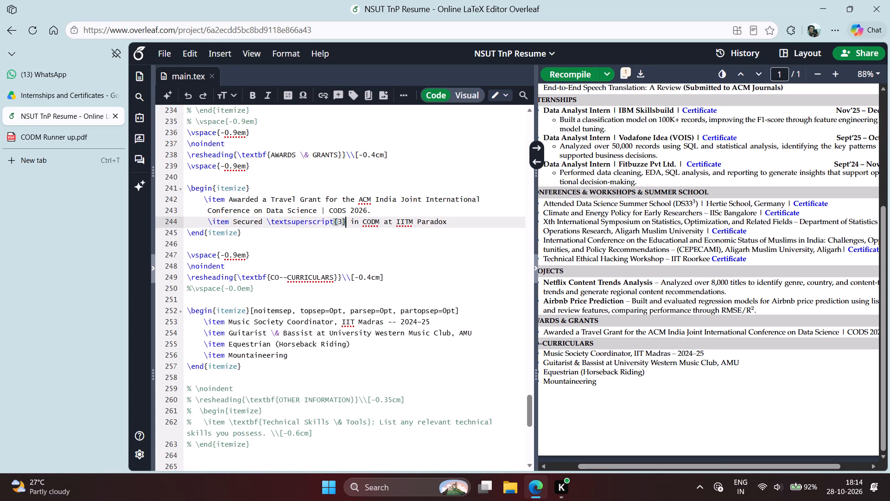
Set the pasted superscript's content to nd and put a 2 before the command in the award item.
key("Left")
key("BackSpace")
key("2")
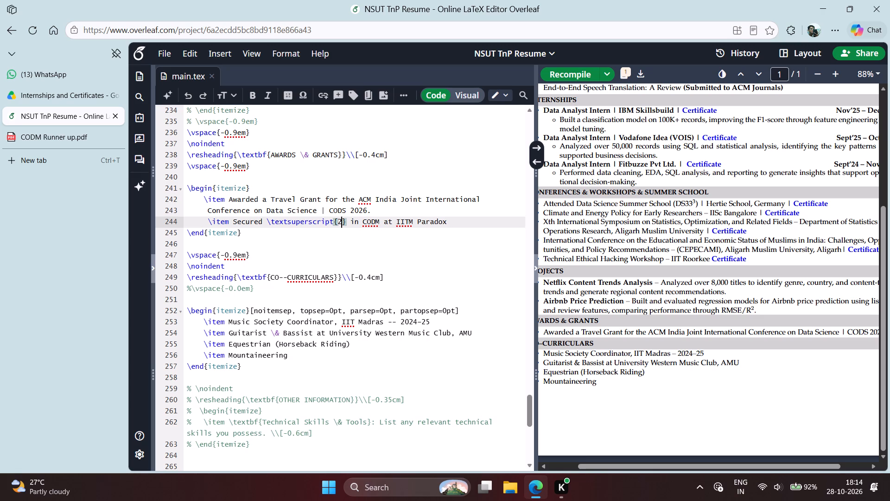
key("BackSpace")
type("nd")
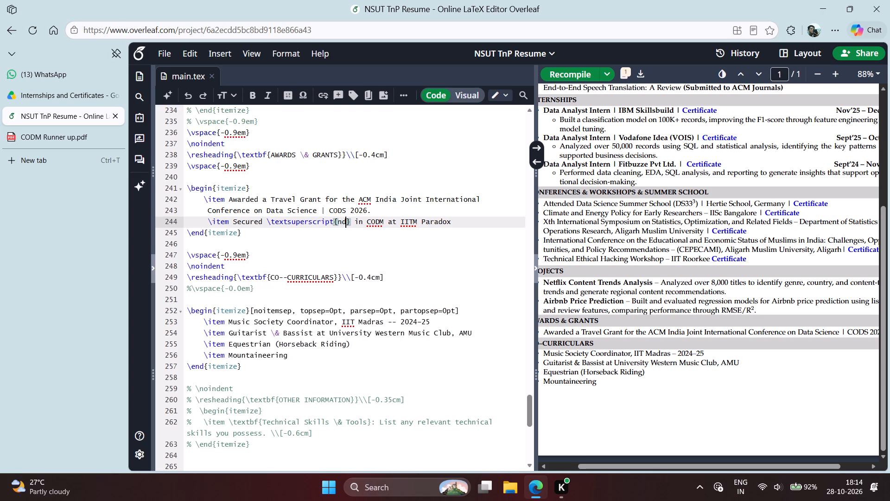
key("Left")
key("Left")
key("Left")
key("Left")
key("Left")
key("Left")
key("Left")
key("Left")
key("Left")
key("Left")
key("Left")
key("Left")
key("Left")
key("Left")
key("Left")
key("Left")
key("Left")
key("Left")
key("Left")
type("2")
key("space")
Recompile the resume and remove the space between the 2 and its nd superscript.
key("ctrl+Return")
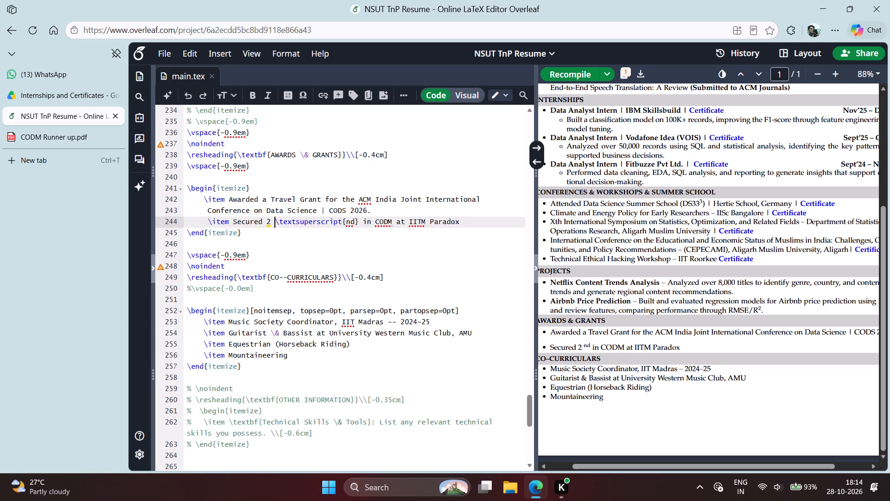
key("BackSpace")
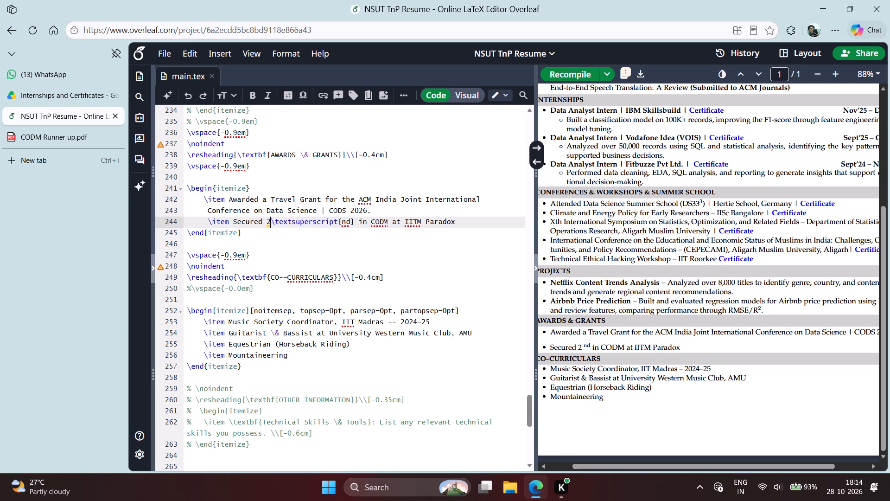
Replace "CODM at IITM Paradox" with "Aarambh" in the second award item.
key("Right")
key("Right")
key("Right")
key("Right")
key("Right")
key("Right")
key("Right")
key("Right")
key("Right")
key("Right")
key("Right")
key("Right")
key("Right")
key("Right")
key("Right")
key("Right")
key("Right")
key("Right")
key("Right")
key("Right")
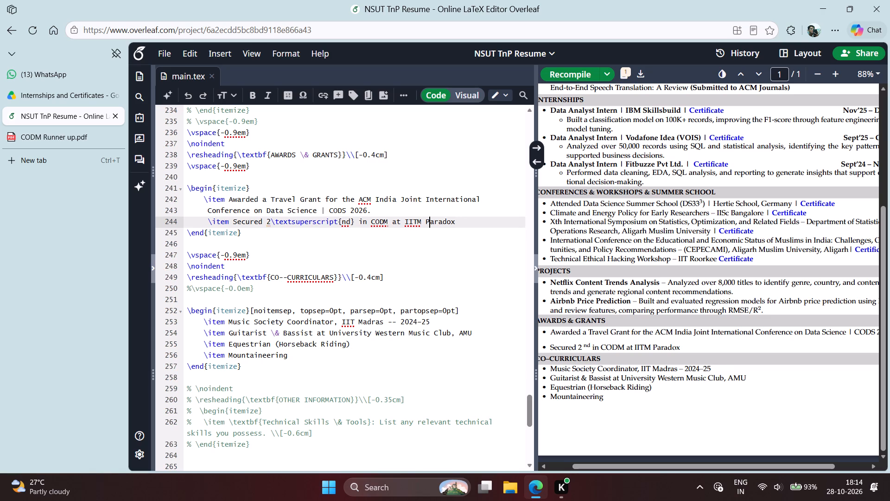
key("Right")
key("Right")
key("ctrl+BackSpace")
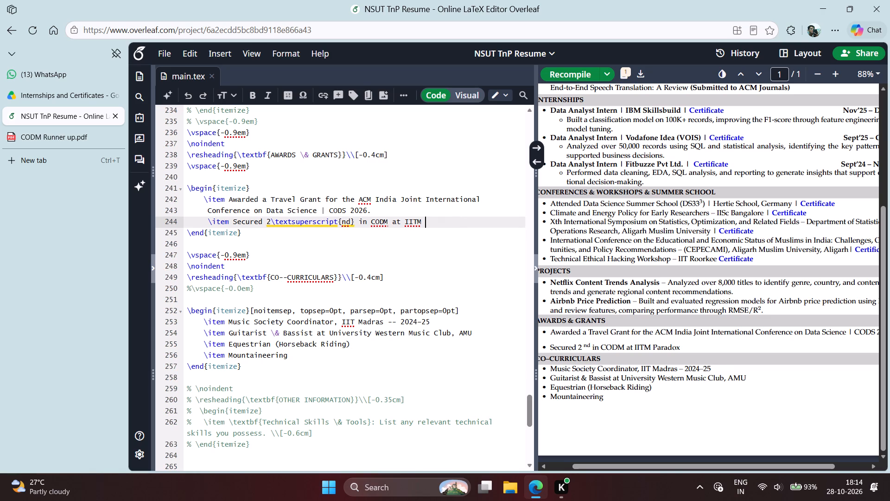
key("ctrl+BackSpace")
key("ctrl+BackSpace")
key("ctrl+BackSpace")
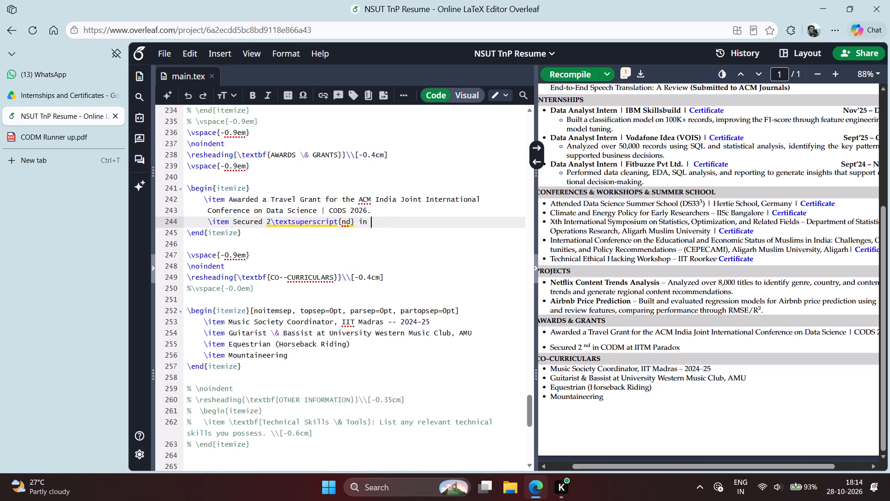
type("Aaramb")
key("BackSpace")
type("bh")
key("space")
Check the event name on the CODM certificate and complete it as "Aarambh 2.0: CODM" in the award item.
left_click(87, 143)
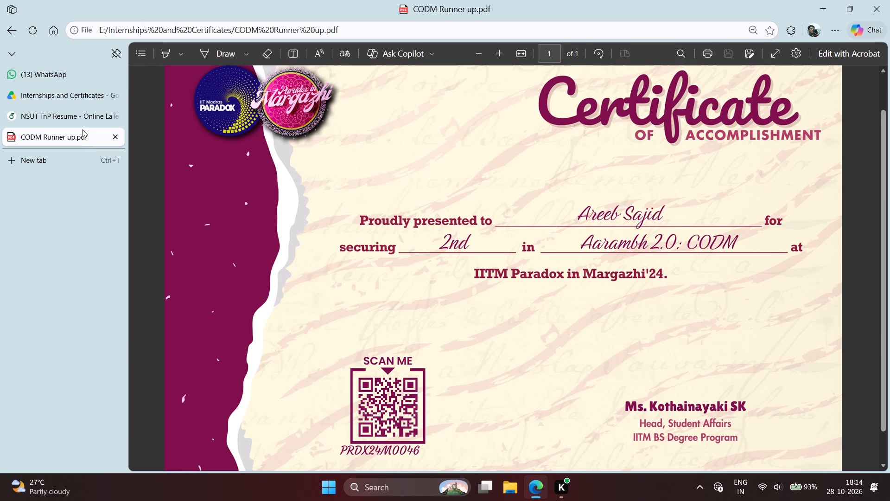
left_click(83, 123)
type("2.0")
left_click(71, 139)
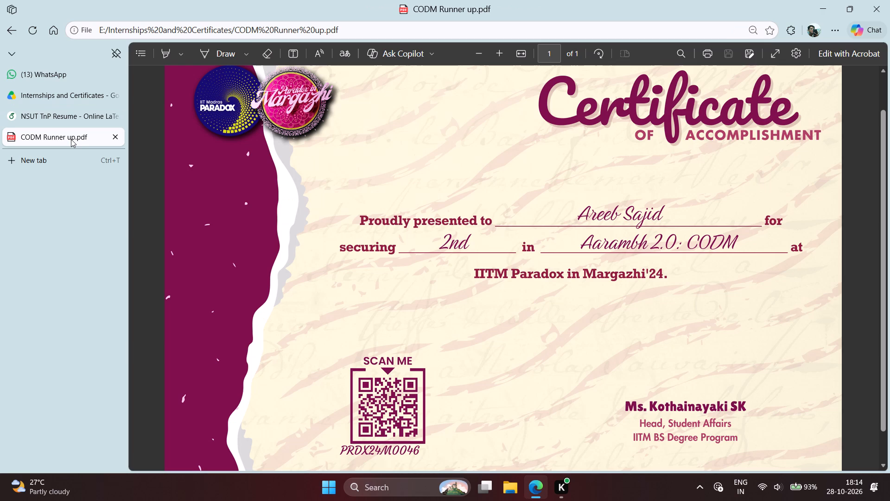
left_click(71, 129)
left_click(69, 120)
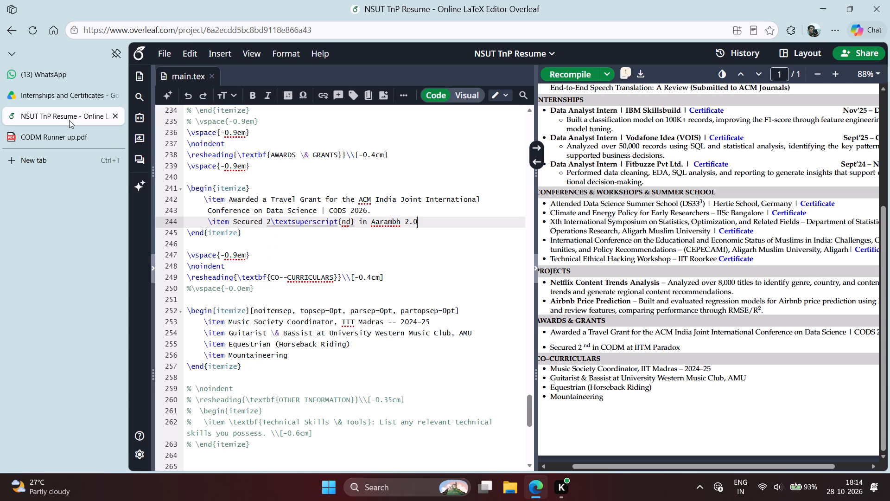
type(": CODM")
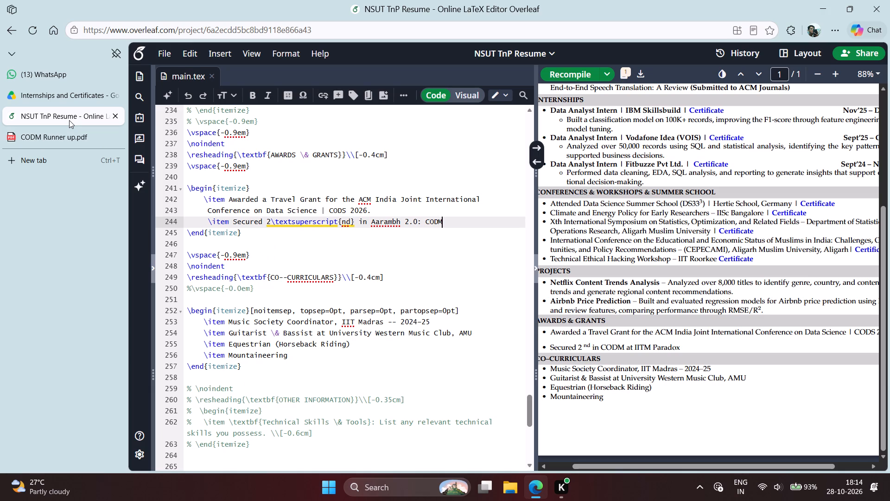
Append ", Indian Institute of Technlogy Madras." to the CODM award item and recompile the resume.
type(", II")
key("BackSpace")
type("ndian Ins")
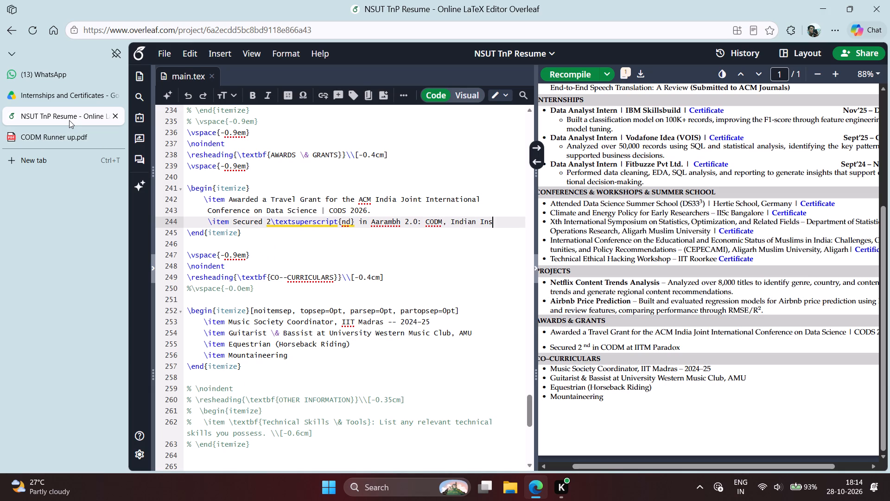
type("titute o")
key("f")
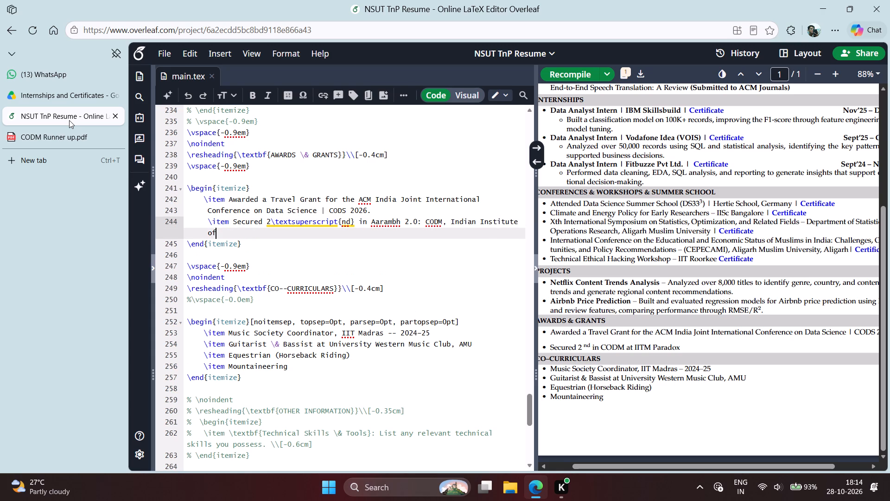
key("space")
type("Technlogy Ma")
type("dras")
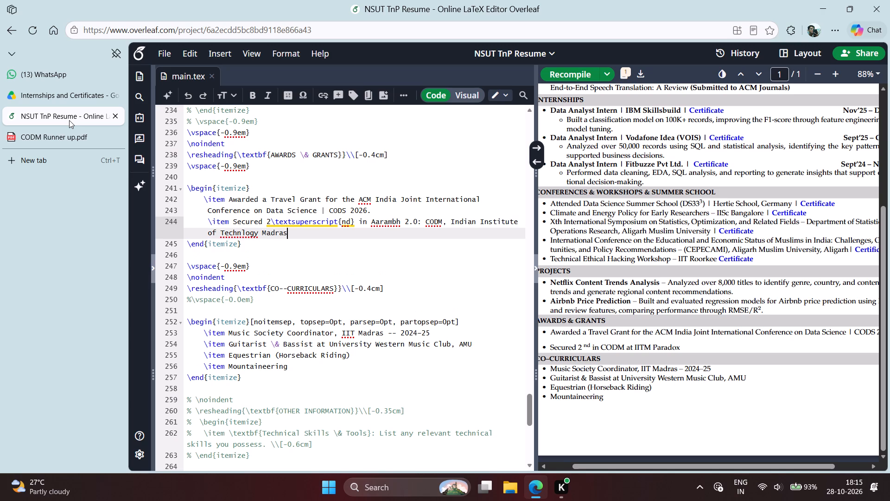
key("period")
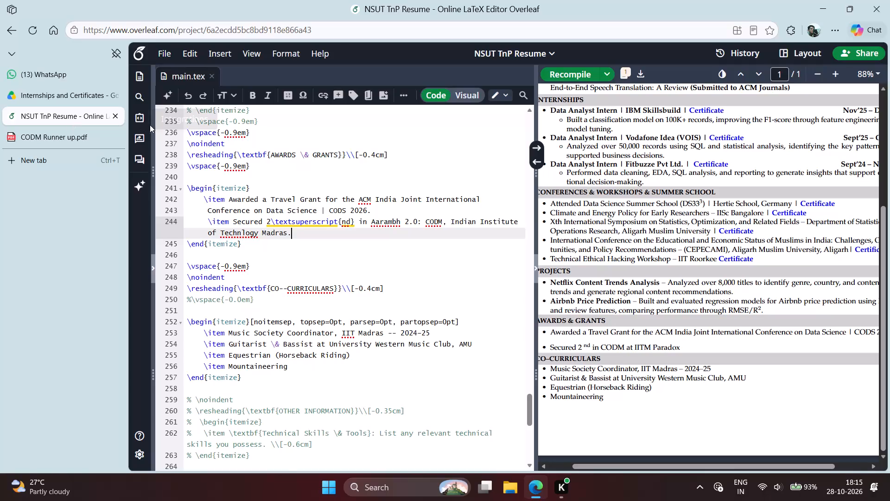
key("ctrl+Return")
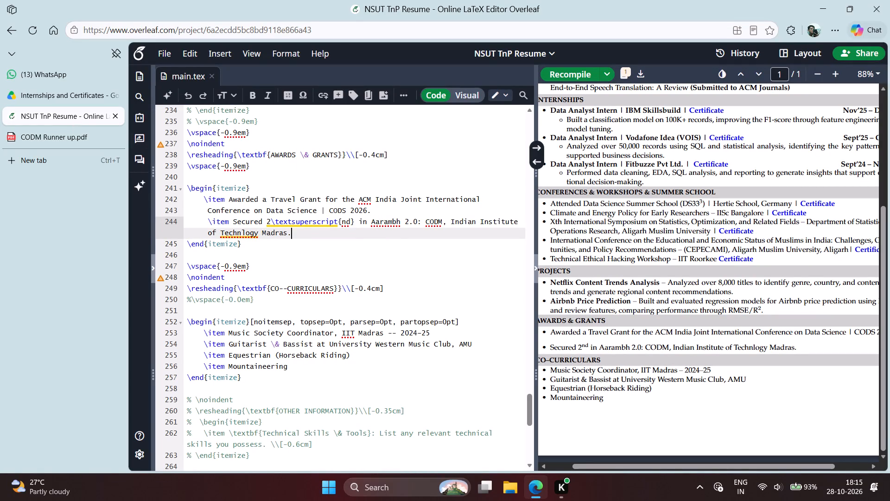
Insert "(IITM)" after Madras in the CODM award item, recompile the resume, and recheck the certificate.
key("Left")
key("space")
type("(IITM")
key("shift+parenright")
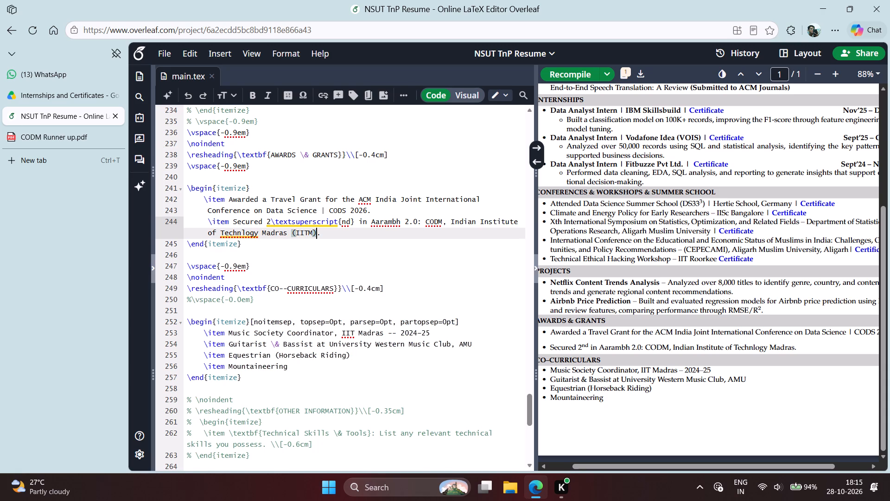
key("ctrl+Return")
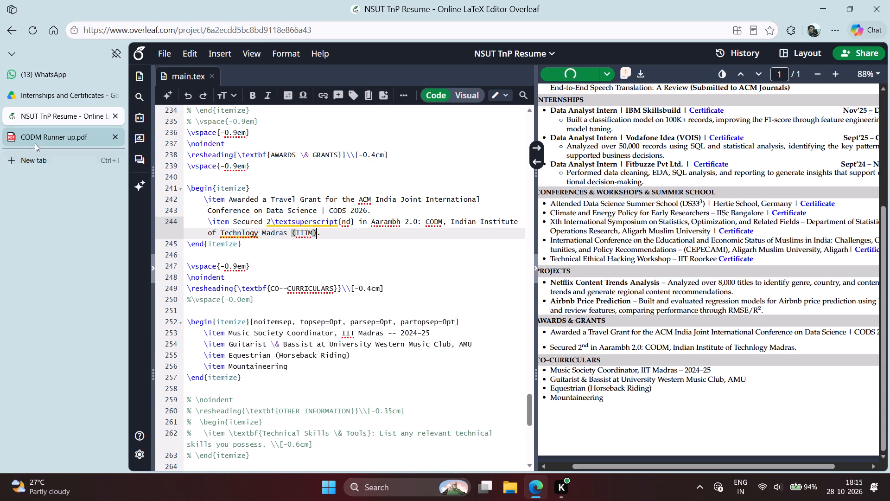
left_click(35, 143)
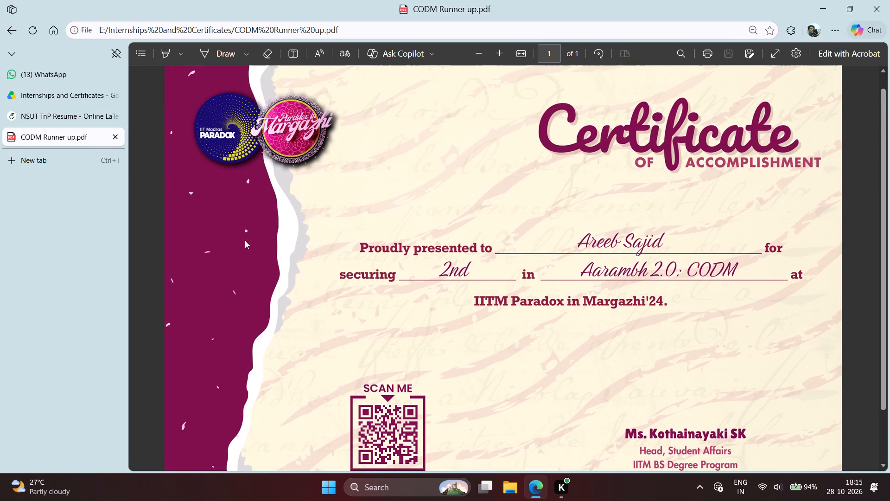
scroll(245, 240, "down", 1)
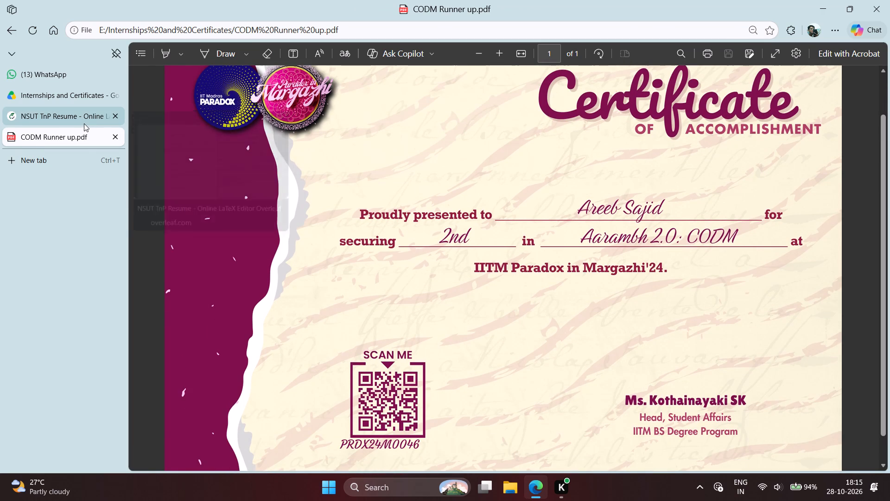
left_click(84, 123)
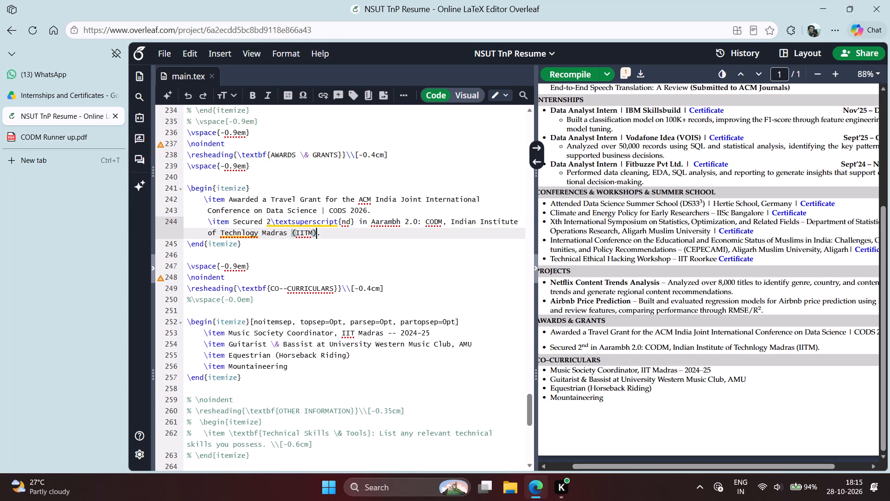
Set the vertical space above the CO-CURRICULARS heading to -1.0em and recompile the resume.
left_click(240, 263)
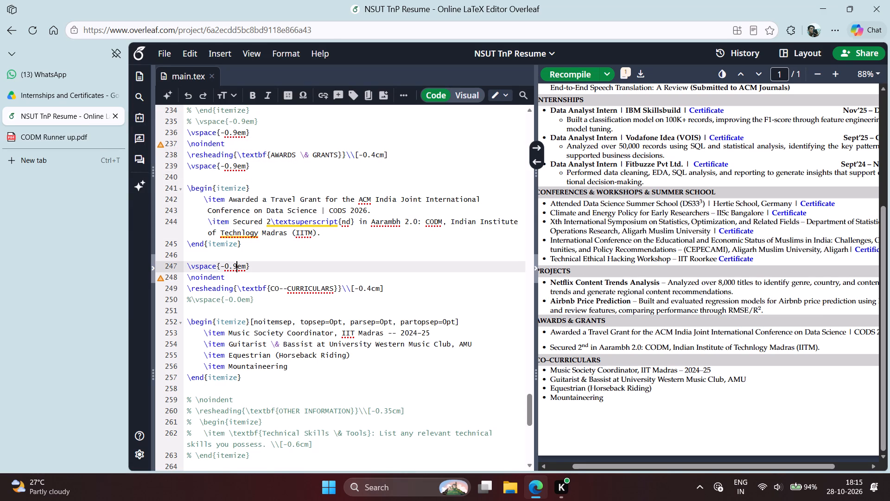
key("BackSpace")
key("BackSpace")
key("BackSpace")
type("1.0")
key("ctrl+Return")
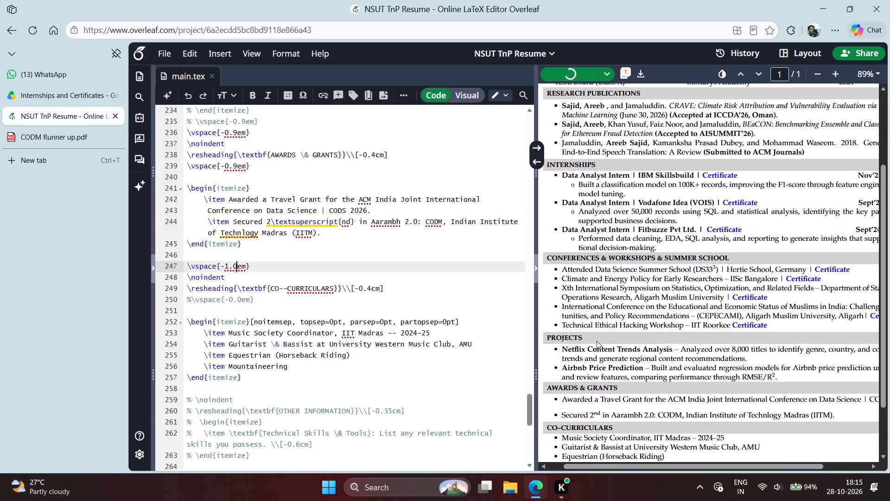
scroll(597, 341, "down", 1)
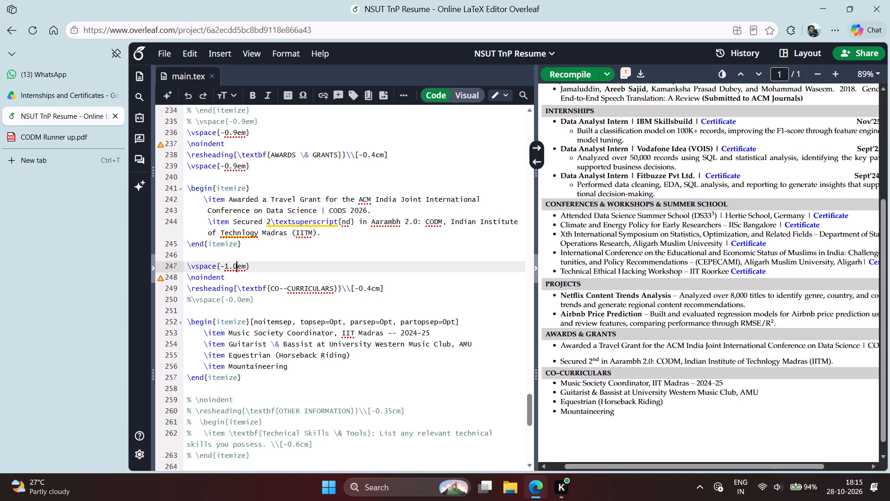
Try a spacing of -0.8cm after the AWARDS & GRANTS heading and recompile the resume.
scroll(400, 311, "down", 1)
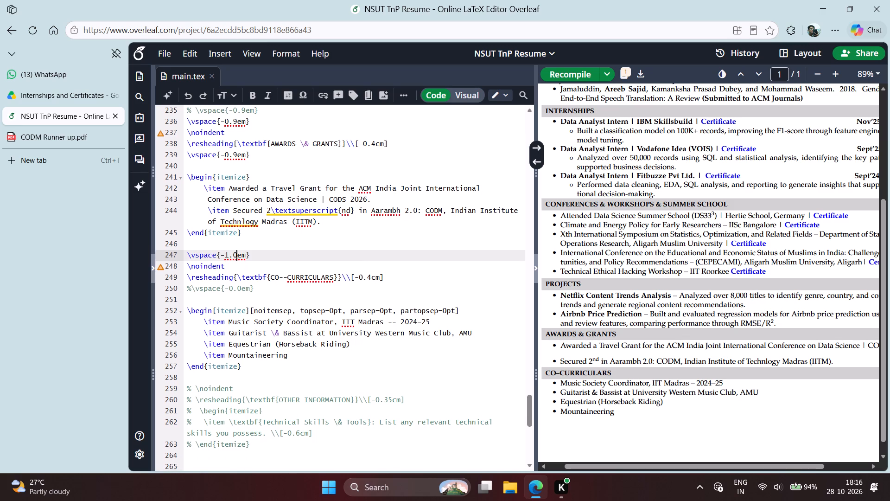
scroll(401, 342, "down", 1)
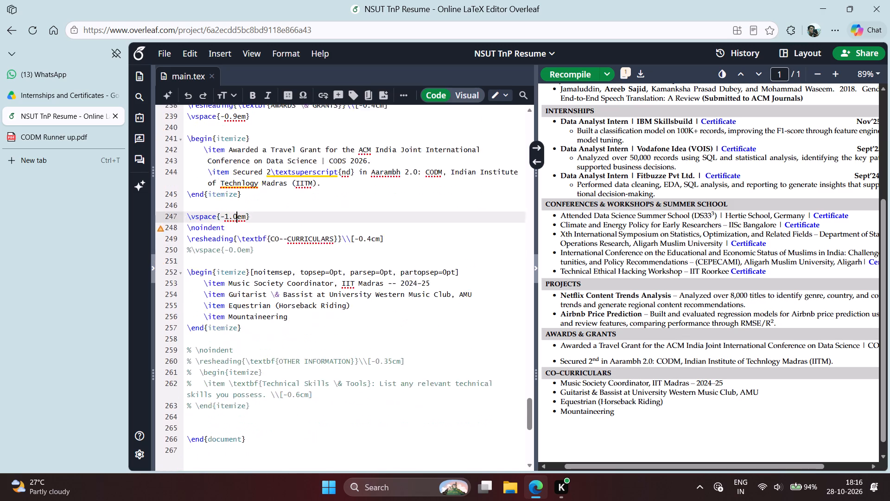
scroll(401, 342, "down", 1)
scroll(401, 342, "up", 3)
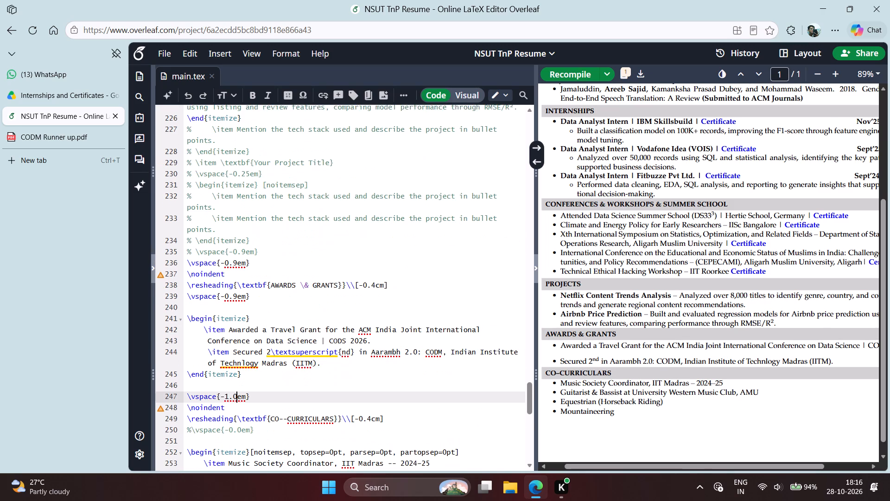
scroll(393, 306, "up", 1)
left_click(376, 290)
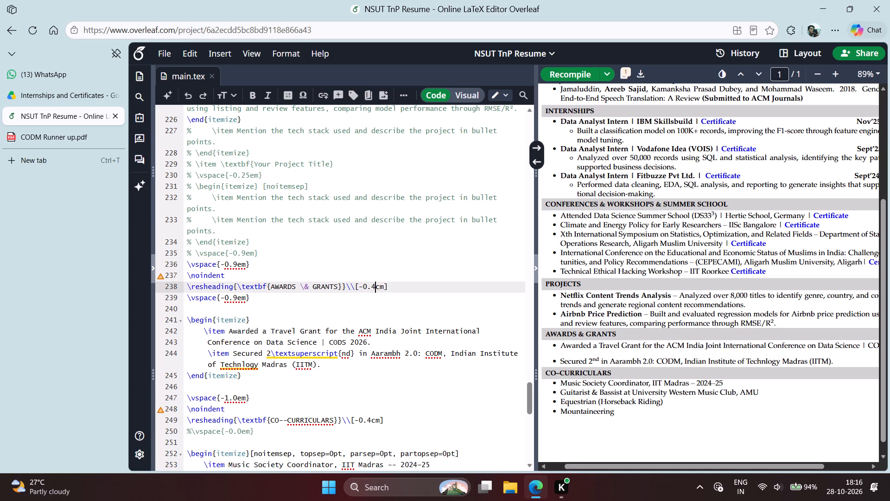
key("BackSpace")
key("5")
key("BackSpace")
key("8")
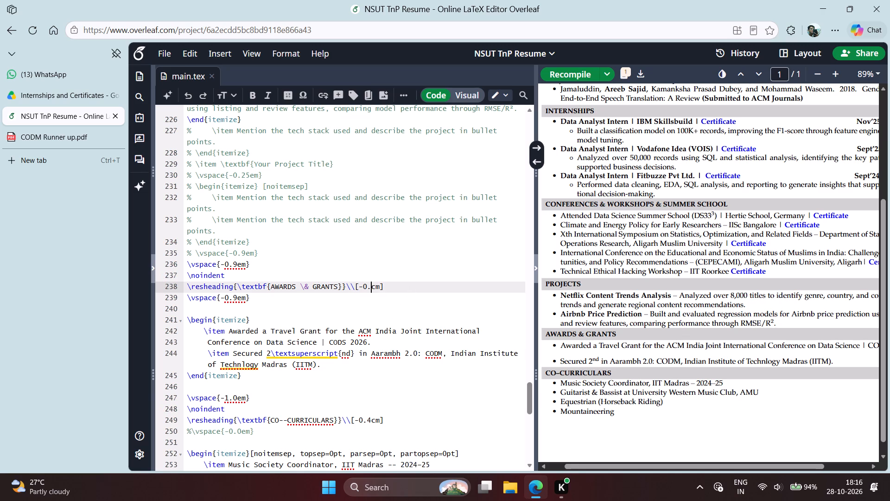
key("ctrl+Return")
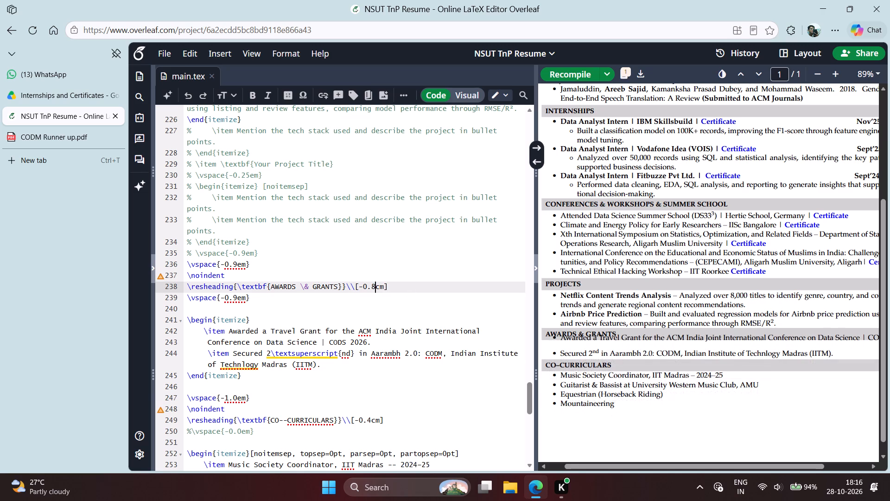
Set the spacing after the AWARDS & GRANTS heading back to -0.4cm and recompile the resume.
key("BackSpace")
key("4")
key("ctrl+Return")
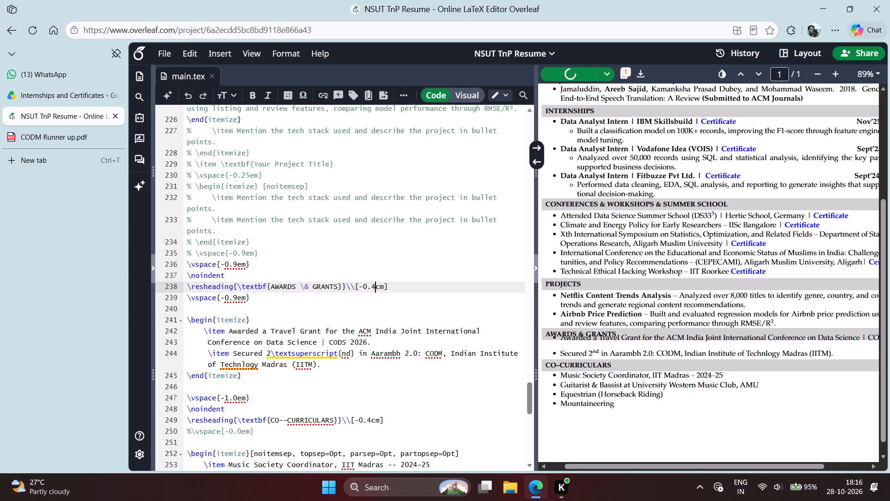
Copy the \vspace{-0.9em} line from the Vodafone Idea internship, insert it between the two AWARDS & GRANTS items, and recompile the resume.
double_click(580, 164)
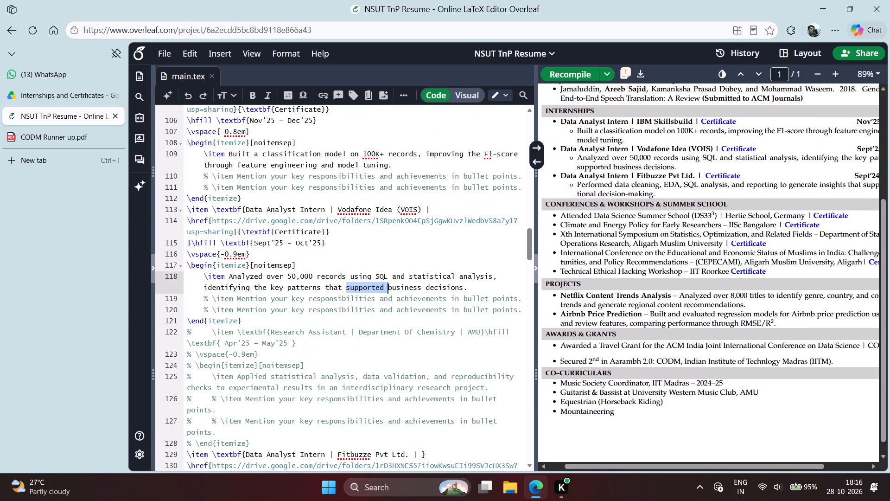
scroll(375, 193, "up", 1)
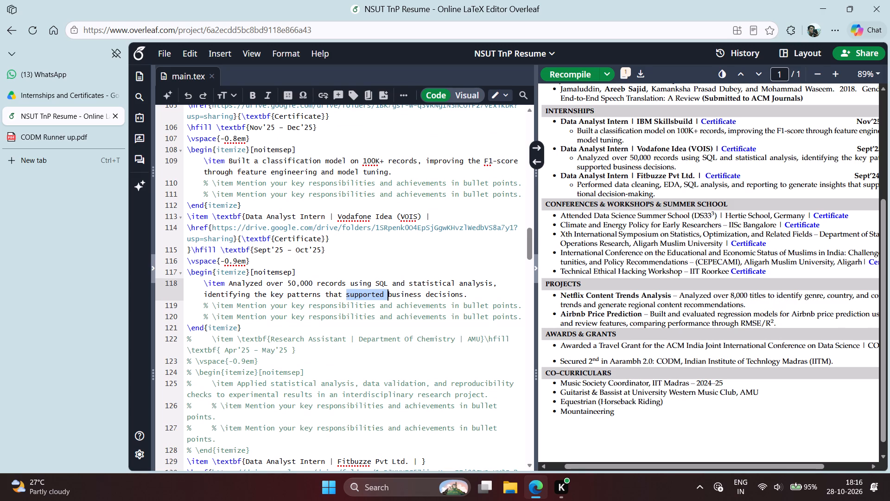
left_click_drag(251, 260, 185, 265)
key("ctrl+c")
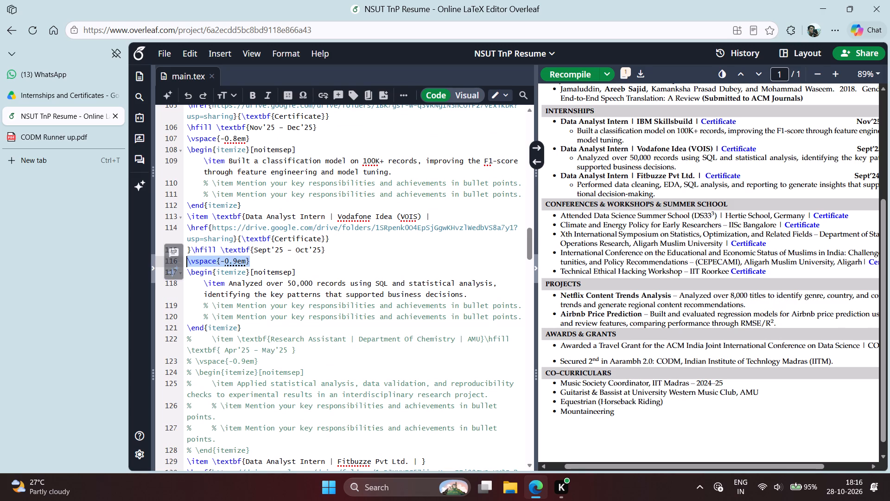
double_click(611, 361)
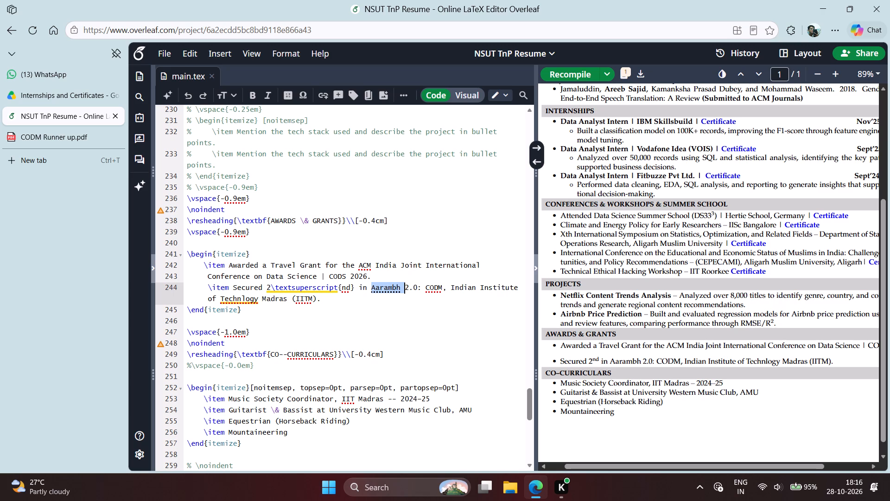
left_click(393, 276)
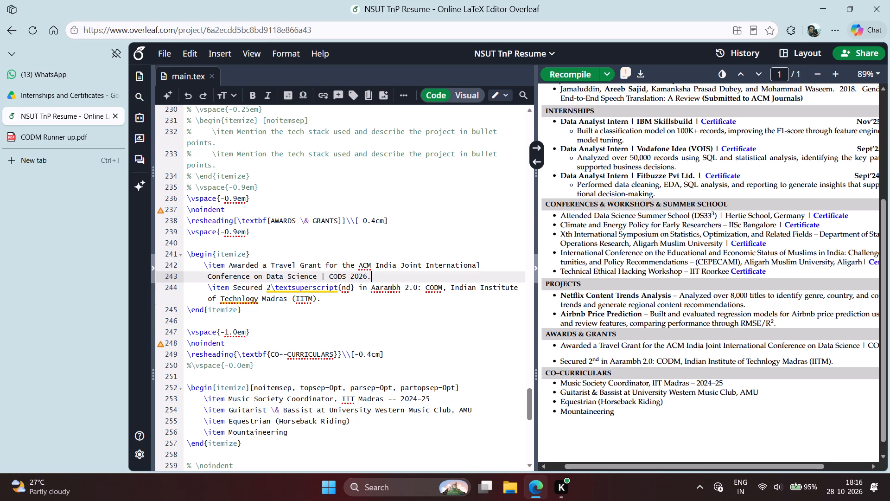
key("Return")
key("ctrl+v")
key("ctrl+Return")
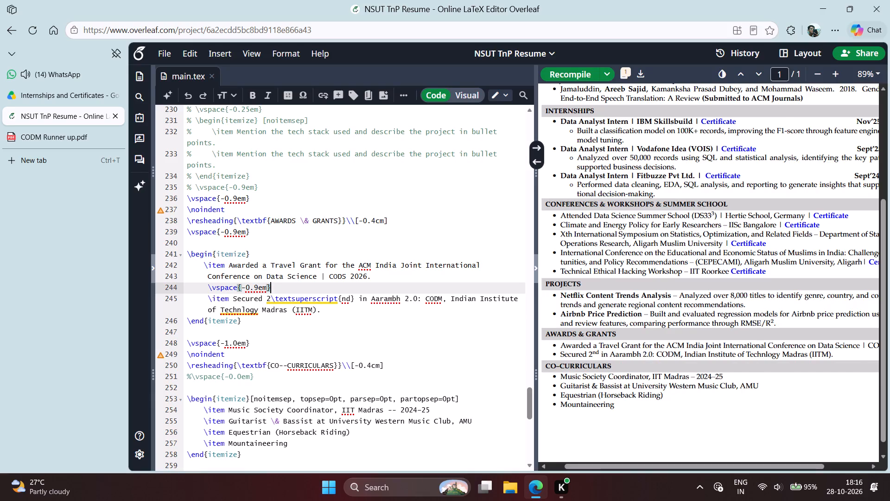
Review the compiled resume from the header through CO-CURRICULARS, checking its wording and section spacing.
scroll(710, 299, "up", 3)
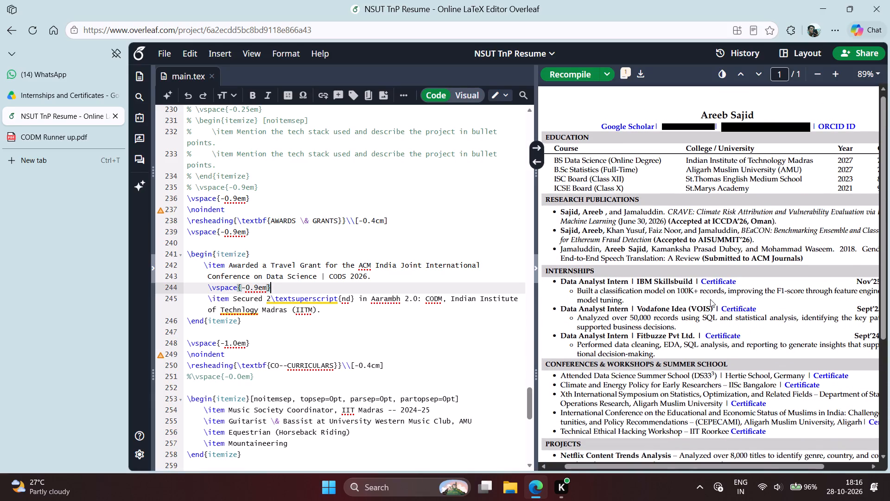
scroll(710, 299, "down", 1)
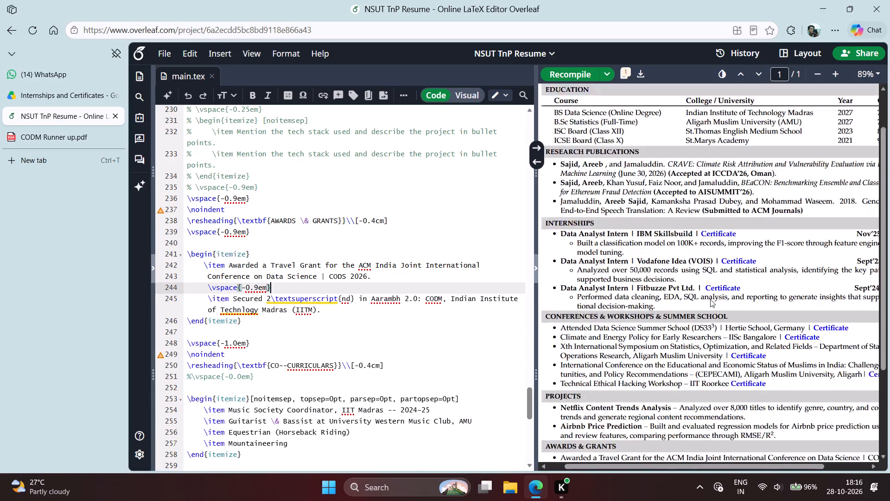
scroll(710, 299, "down", 1)
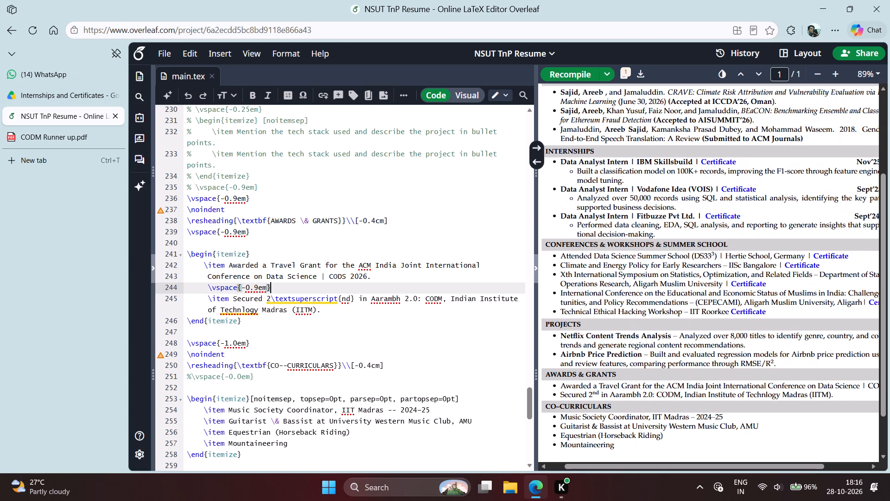
scroll(710, 299, "down", 1)
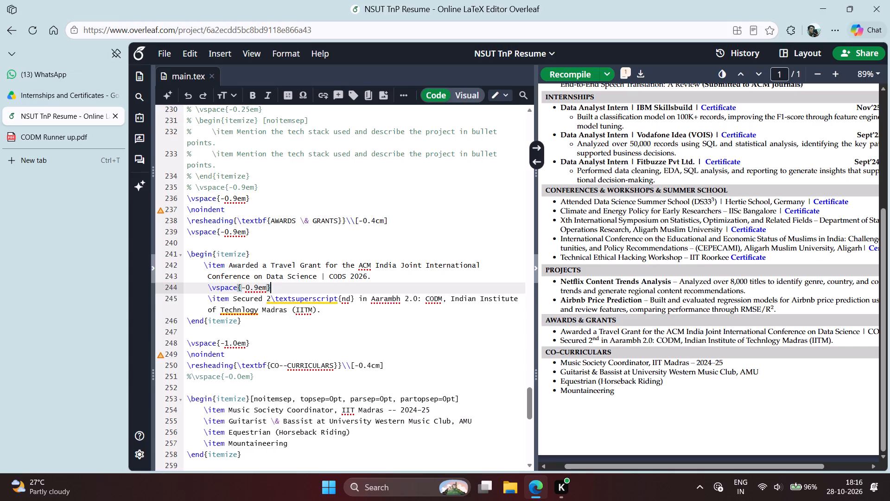
scroll(710, 299, "up", 3)
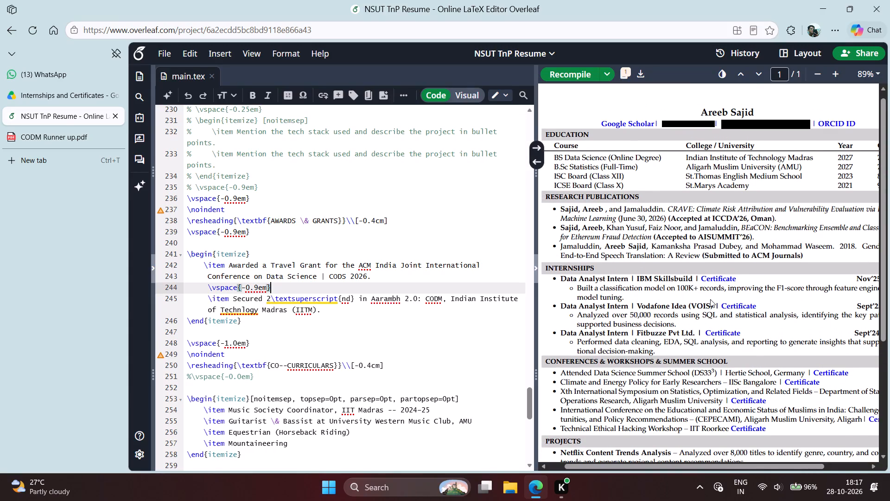
scroll(710, 299, "up", 2)
scroll(710, 299, "down", 2)
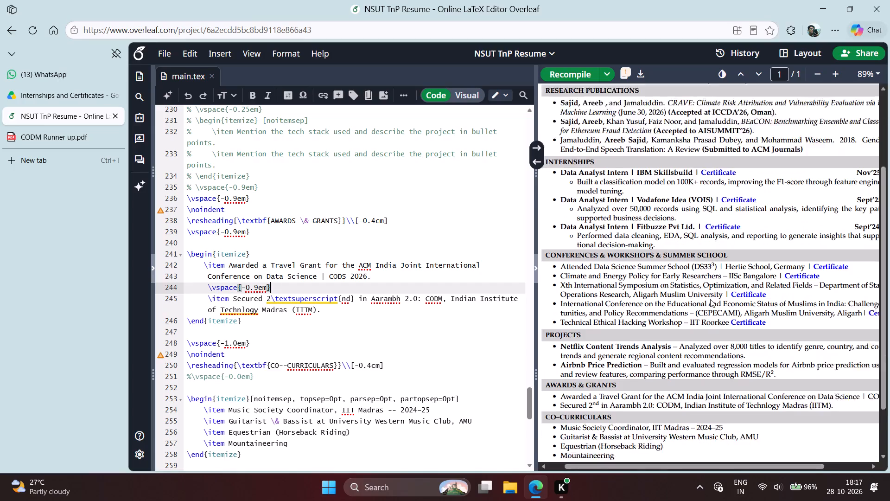
scroll(710, 299, "down", 5)
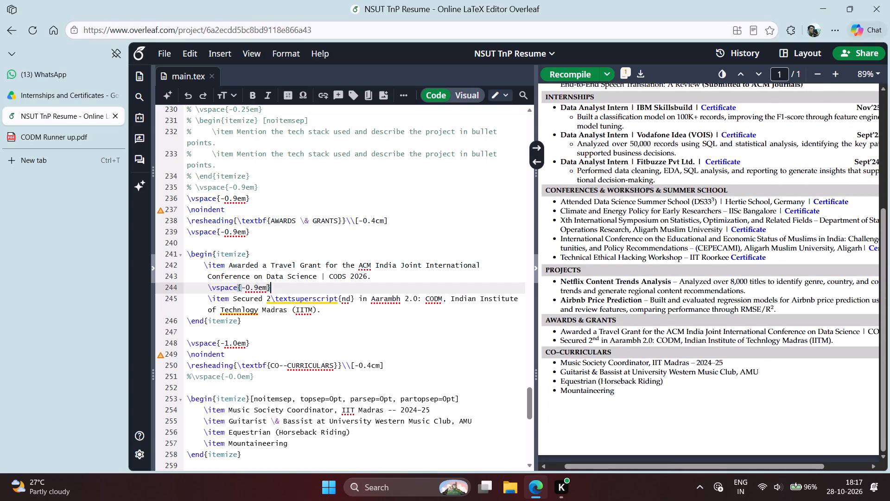
scroll(710, 299, "down", 5)
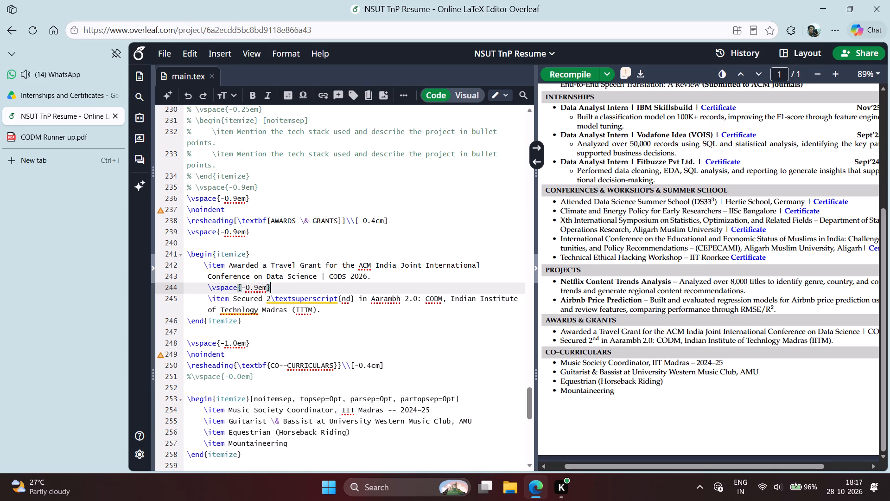
scroll(710, 299, "down", 6)
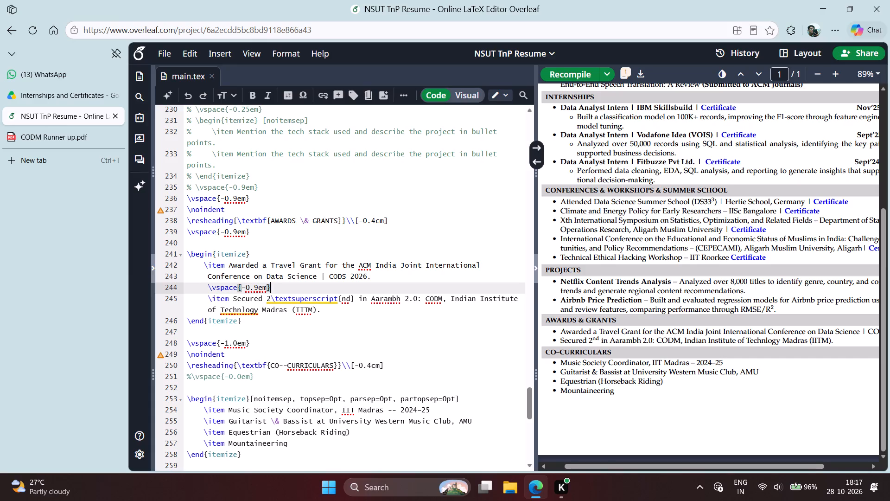
scroll(710, 299, "down", 4)
scroll(710, 299, "up", 3)
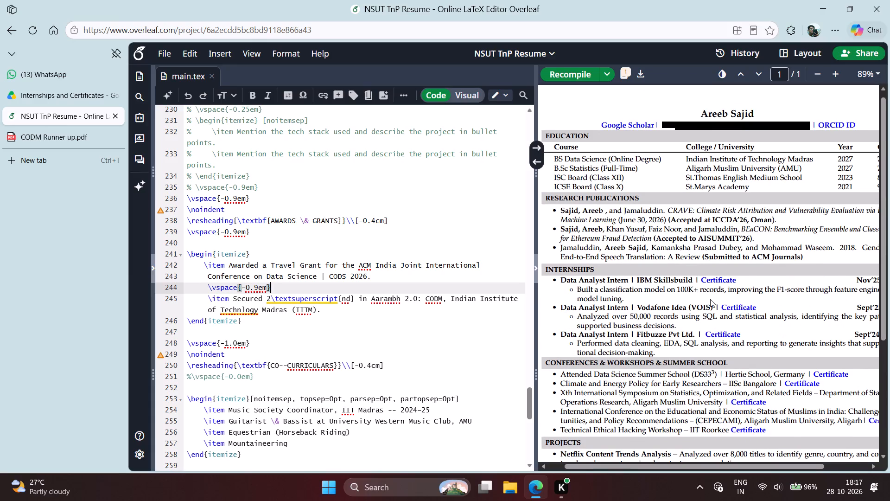
Change the BEaCON publication's status to "Accepted at AISUMMIT'26" and recompile the resume.
scroll(710, 299, "down", 1)
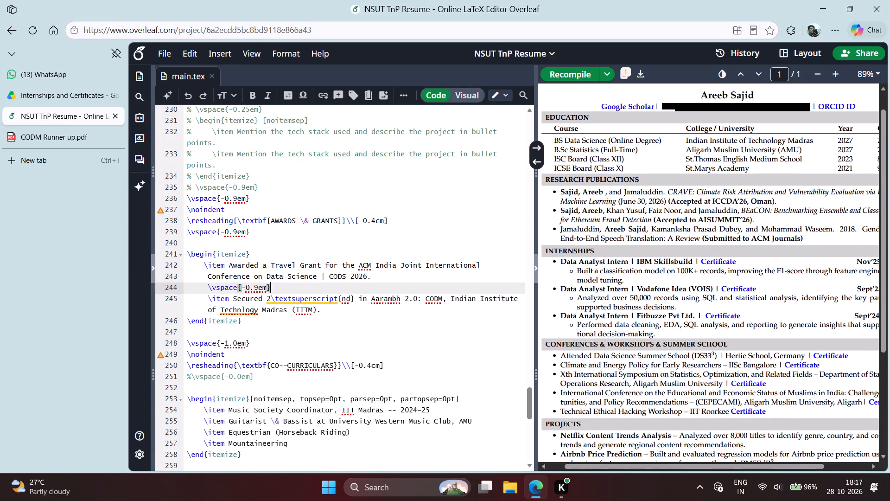
double_click(693, 221)
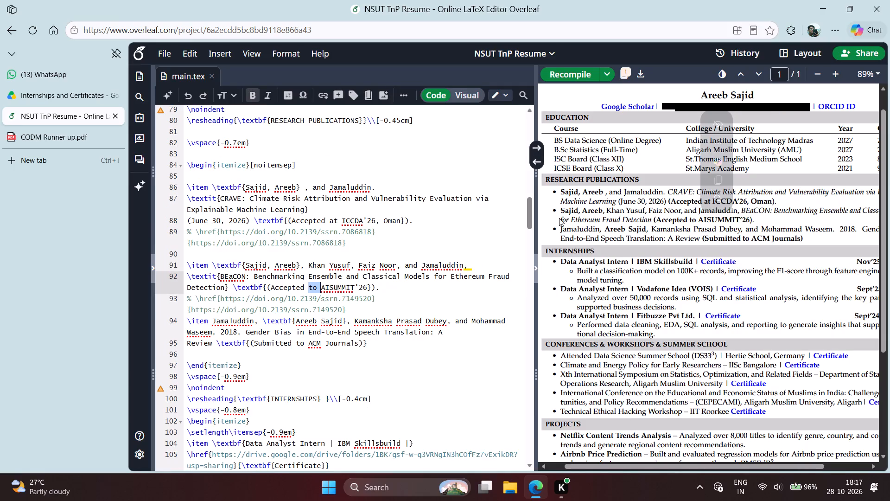
key("BackSpace")
type("at")
key("space")
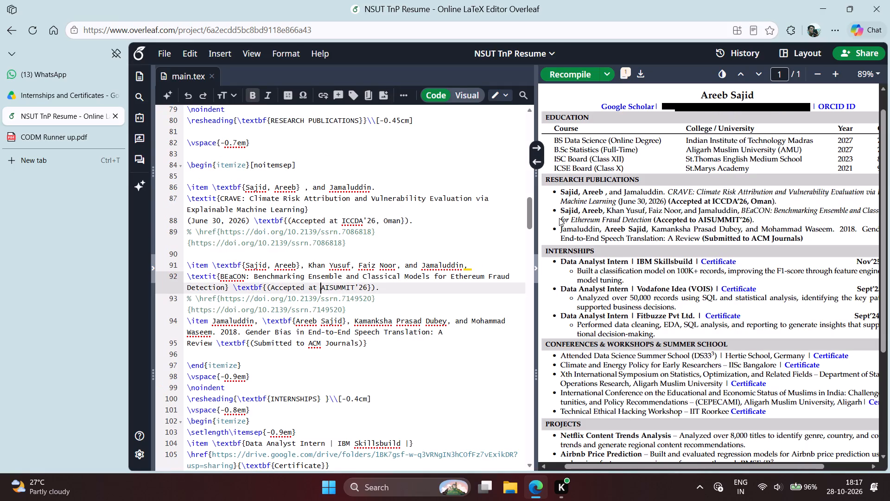
key("ctrl+Return")
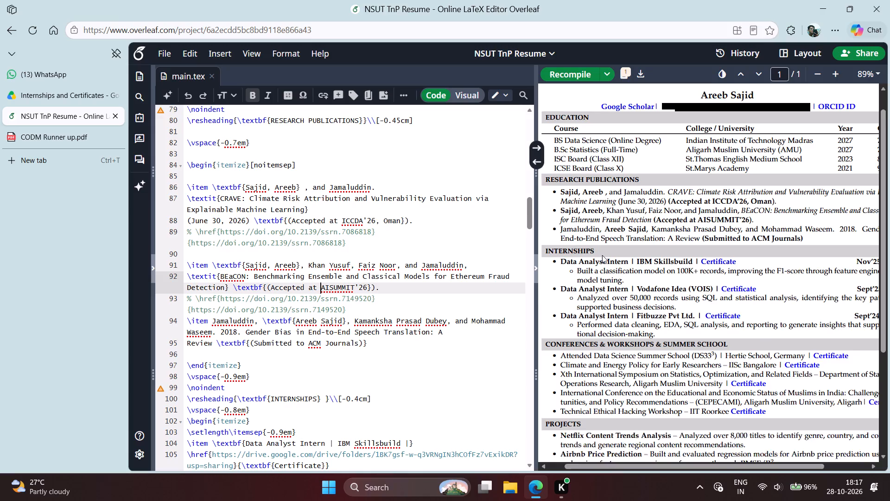
Examine the full-page layout of the compiled resume, along with the source code of its EDUCATION table and contact header.
scroll(602, 255, "down", 1)
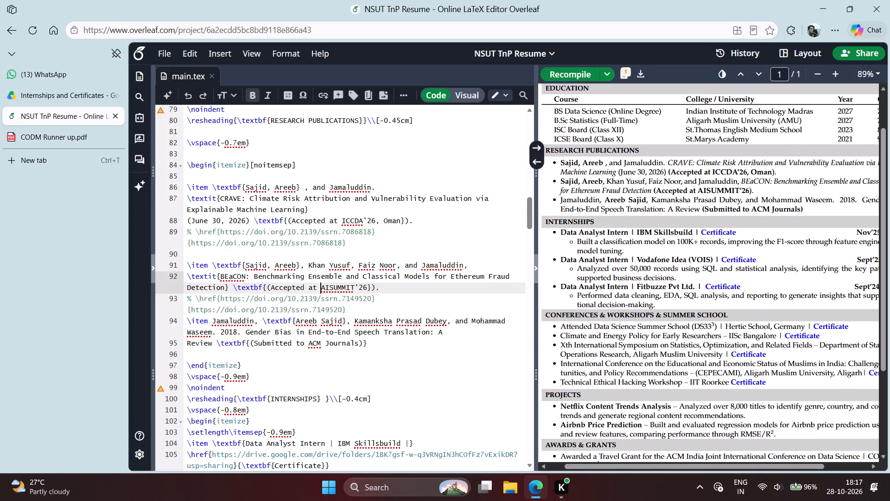
scroll(602, 255, "up", 1)
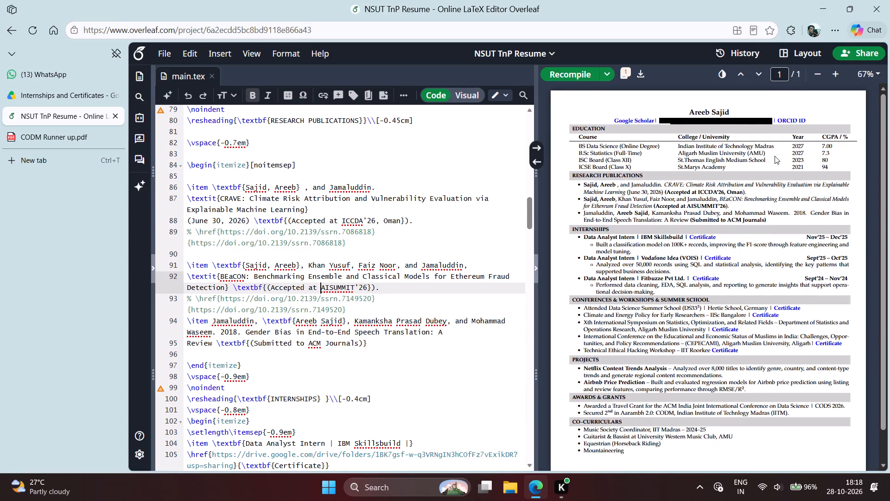
double_click(581, 144)
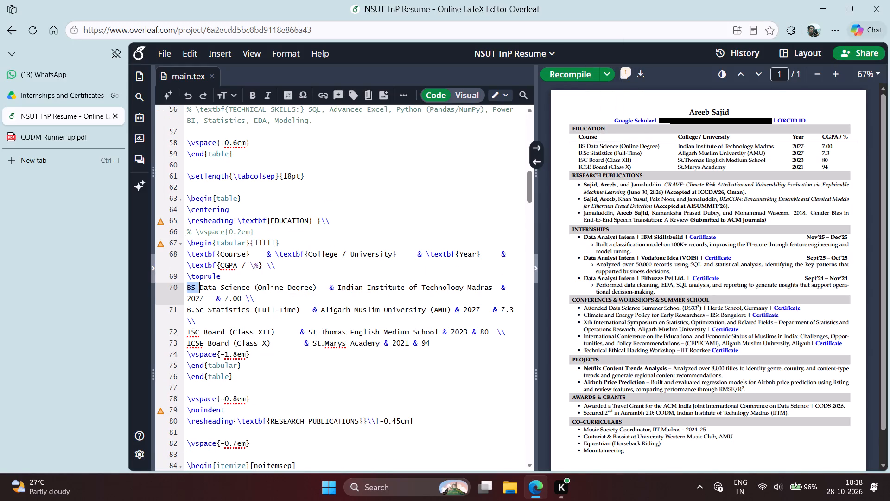
scroll(604, 246, "down", 1)
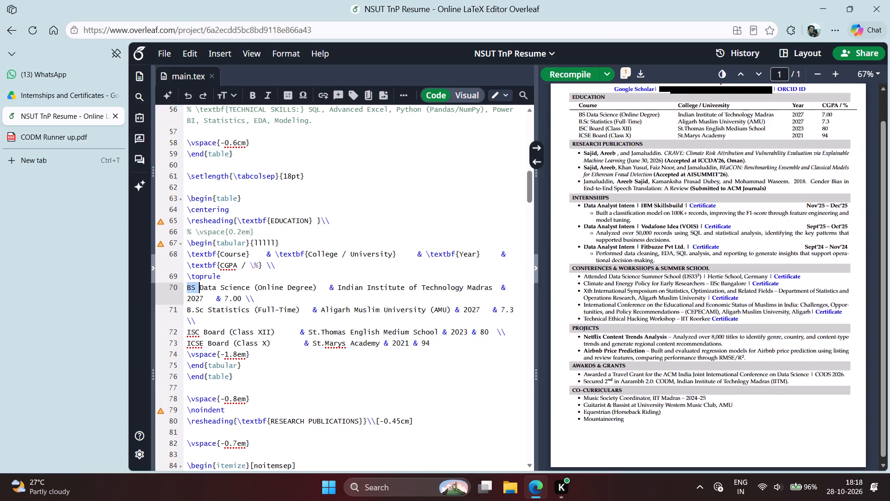
scroll(604, 246, "down", 1)
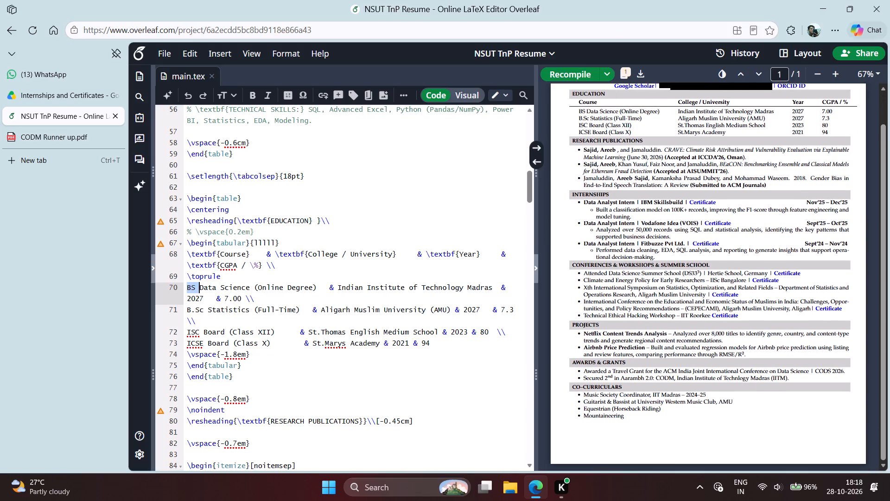
scroll(598, 367, "down", 1)
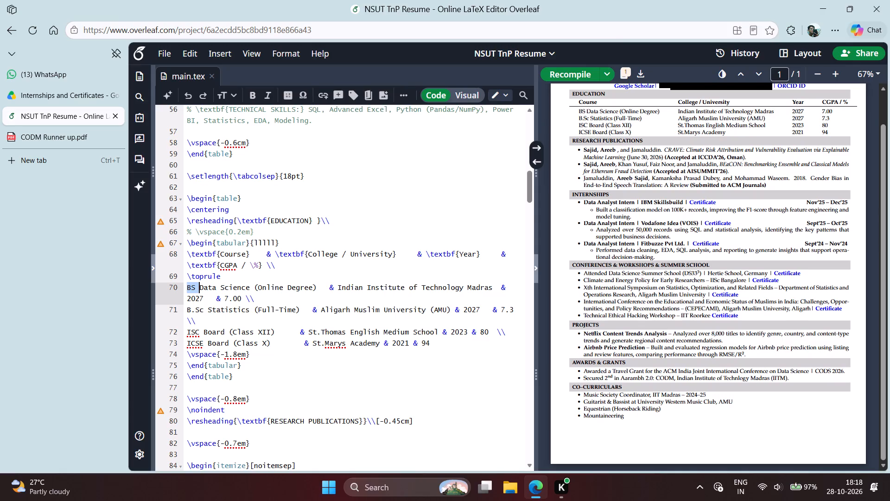
scroll(598, 367, "down", 1)
scroll(598, 367, "up", 4)
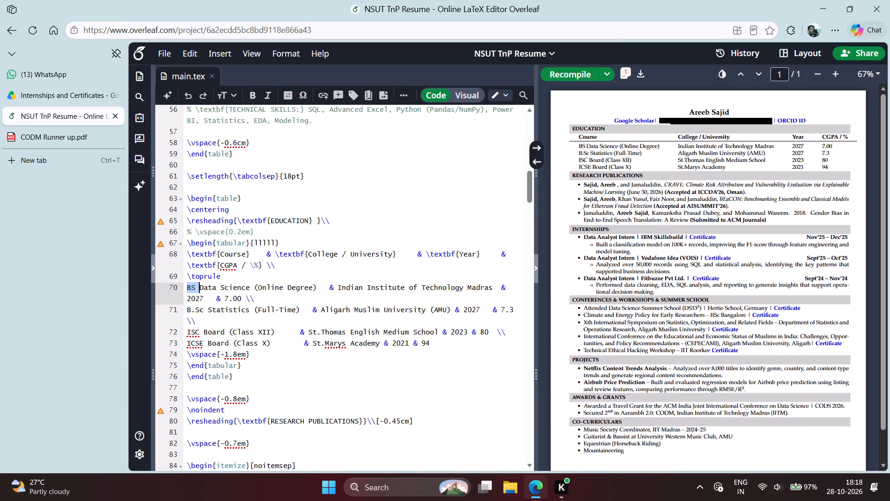
scroll(639, 275, "down", 1)
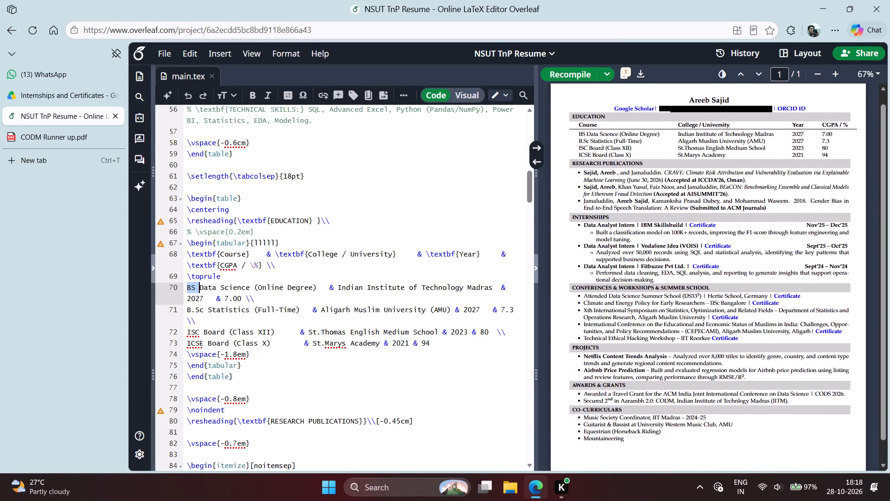
scroll(639, 275, "down", 1)
scroll(474, 242, "up", 3)
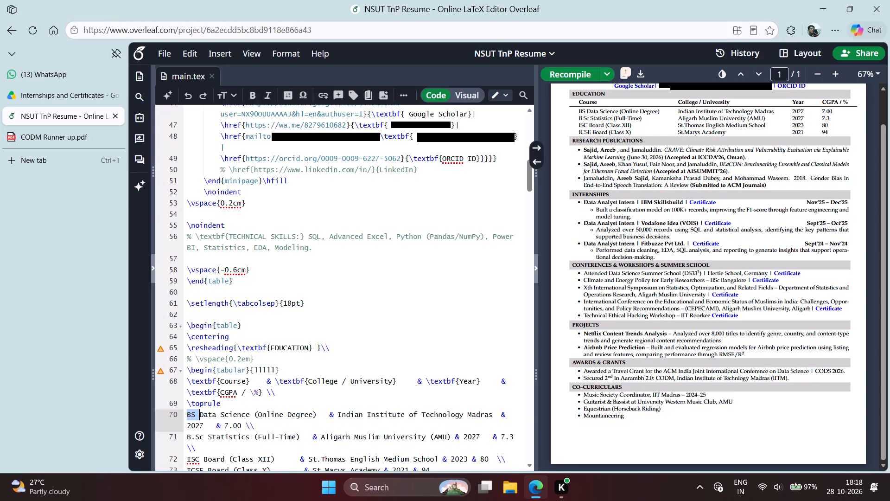
scroll(474, 242, "up", 4)
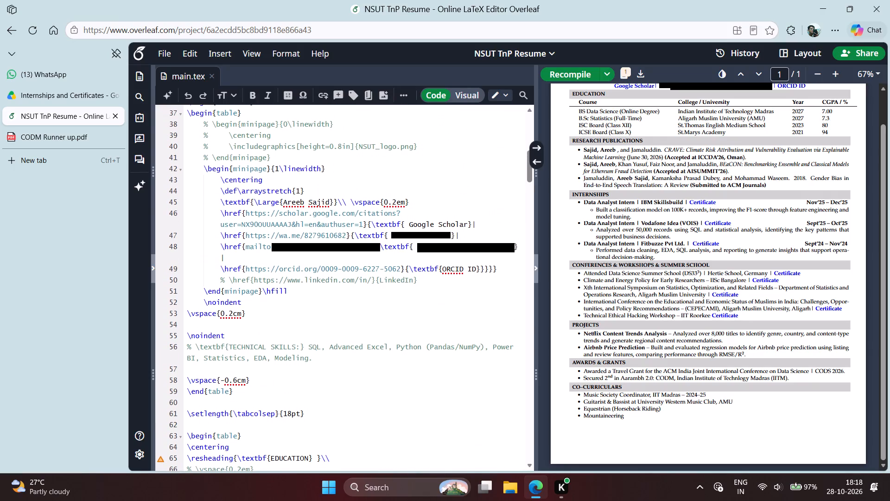
scroll(677, 249, "right", 2)
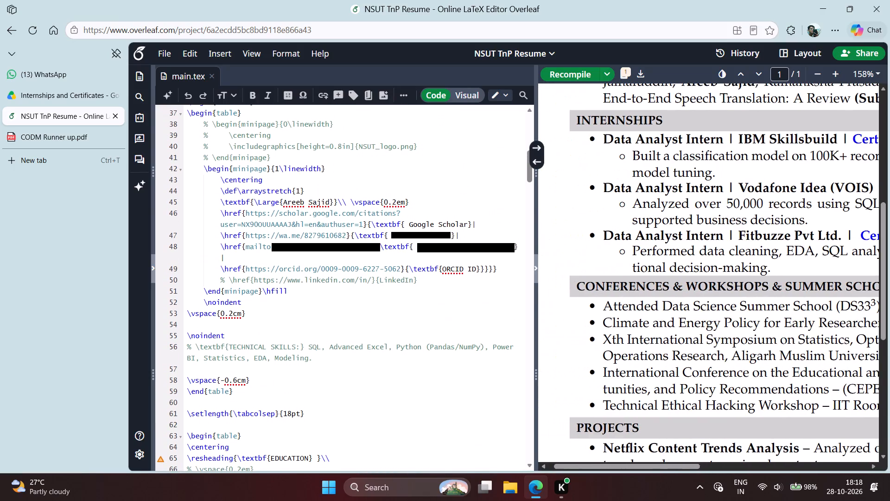
scroll(677, 249, "down", 1)
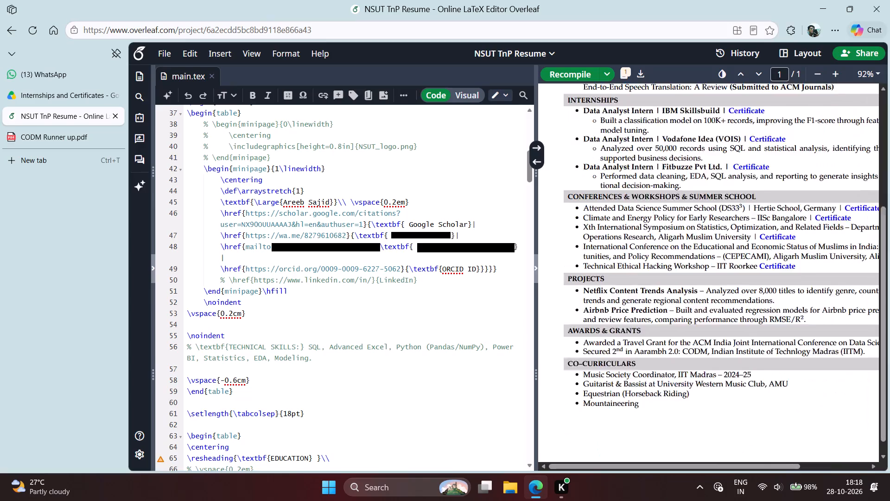
Review the compiled resume from the contact header through CO-CURRICULARS, checking the spacing between sections.
scroll(677, 249, "up", 1)
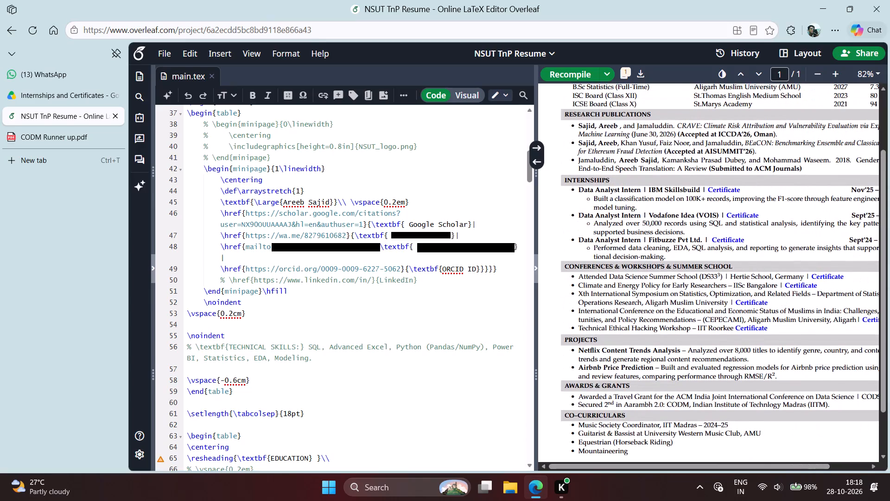
scroll(677, 249, "up", 1)
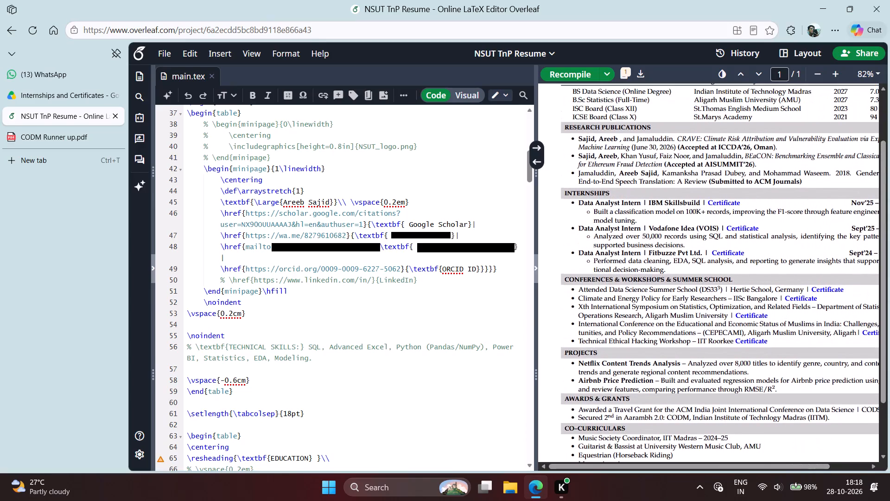
scroll(677, 249, "down", 1)
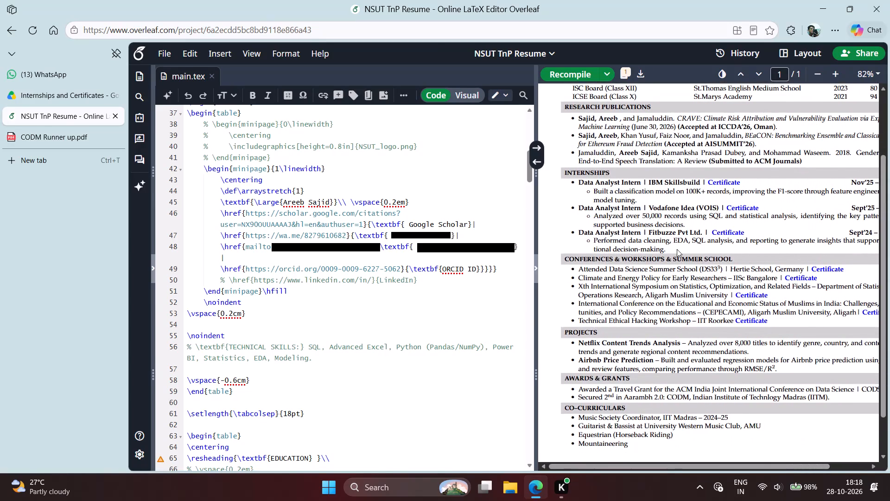
scroll(677, 249, "up", 1)
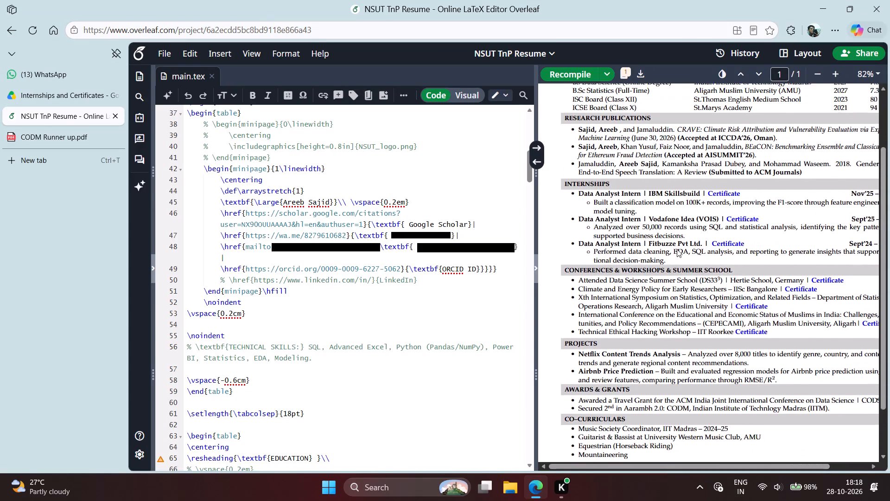
scroll(677, 249, "up", 1)
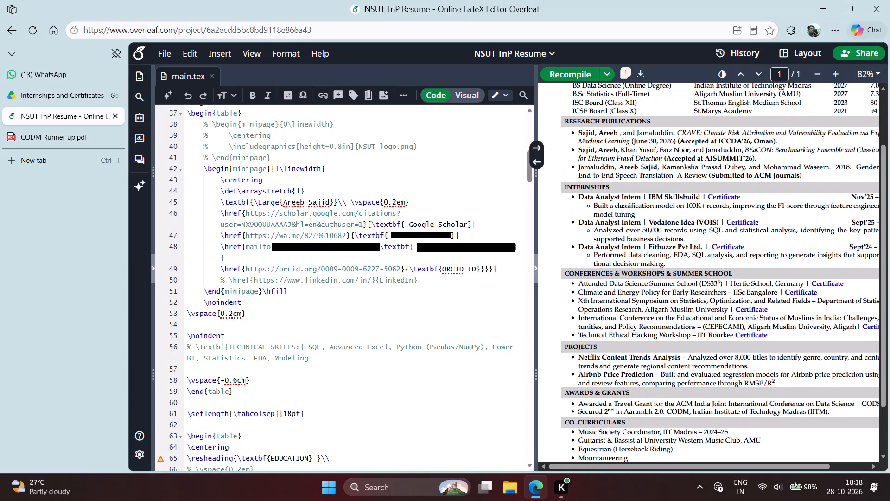
scroll(677, 249, "down", 2)
scroll(677, 249, "up", 1)
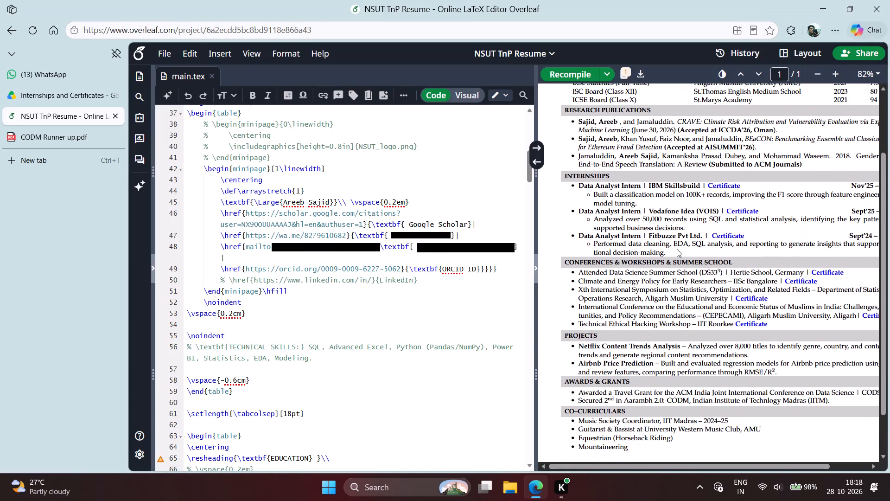
scroll(677, 249, "up", 2)
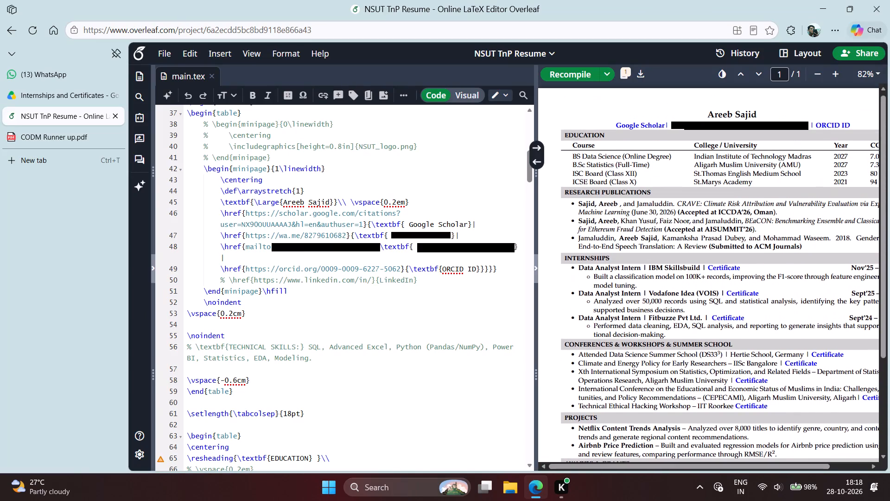
scroll(677, 249, "down", 2)
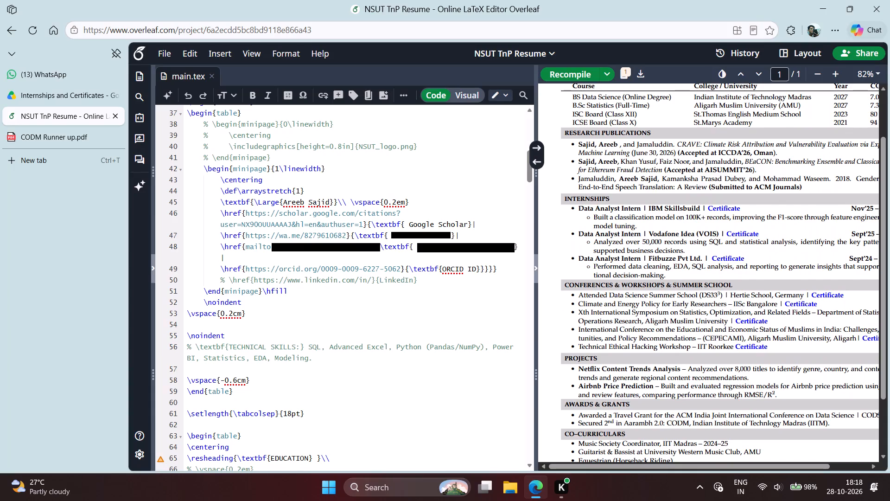
scroll(677, 249, "down", 2)
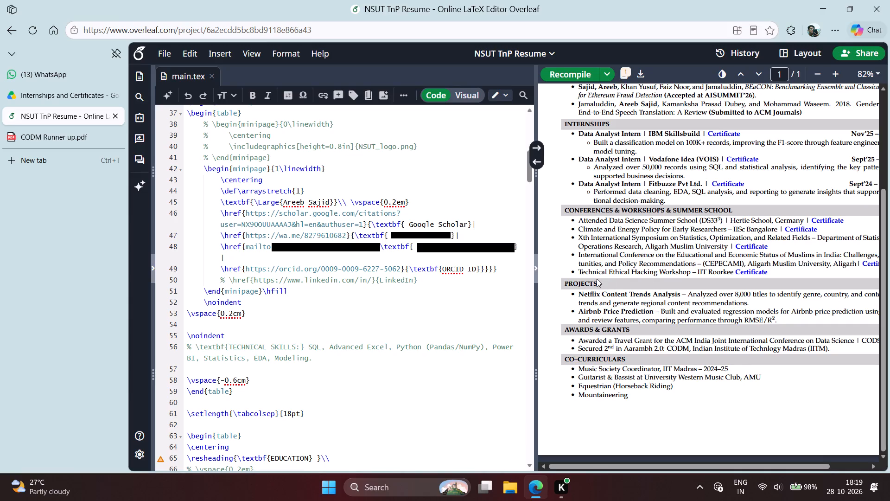
Locate the CONFERENCES & WORKSHOPS & SUMMER SCHOOL and PROJECTS headings in the source and examine their spacing commands and list items.
double_click(585, 212)
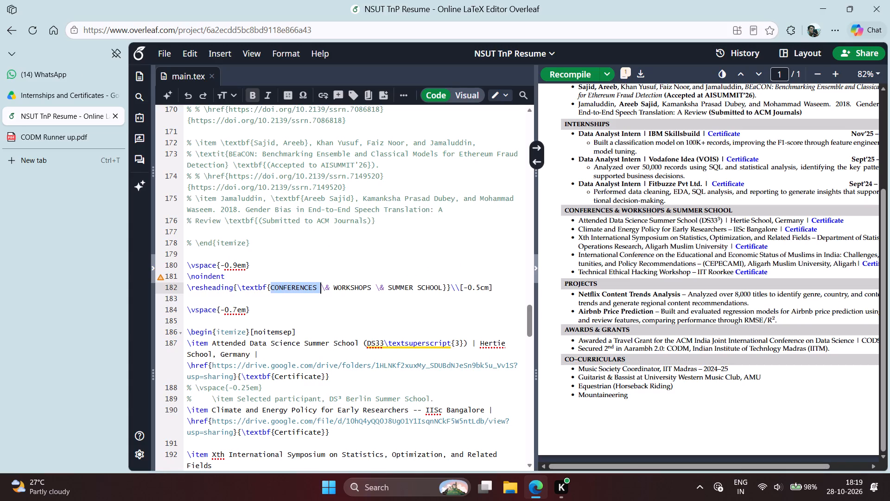
scroll(613, 250, "up", 1)
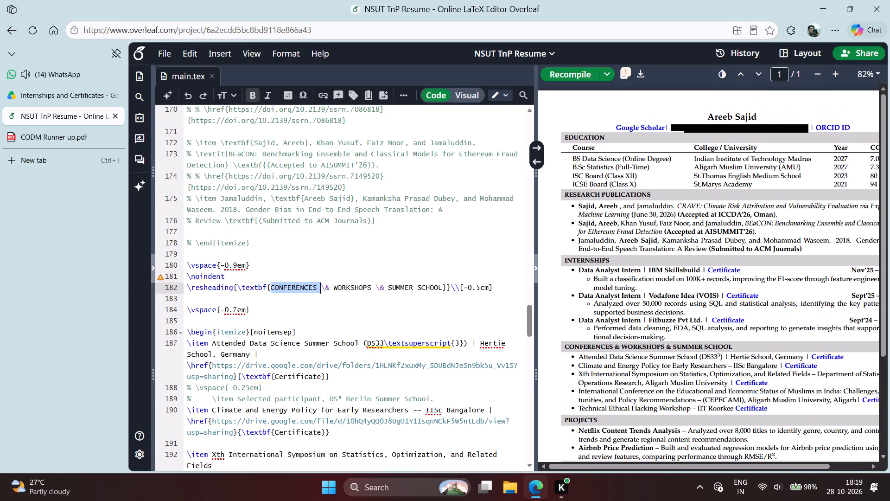
scroll(613, 250, "down", 2)
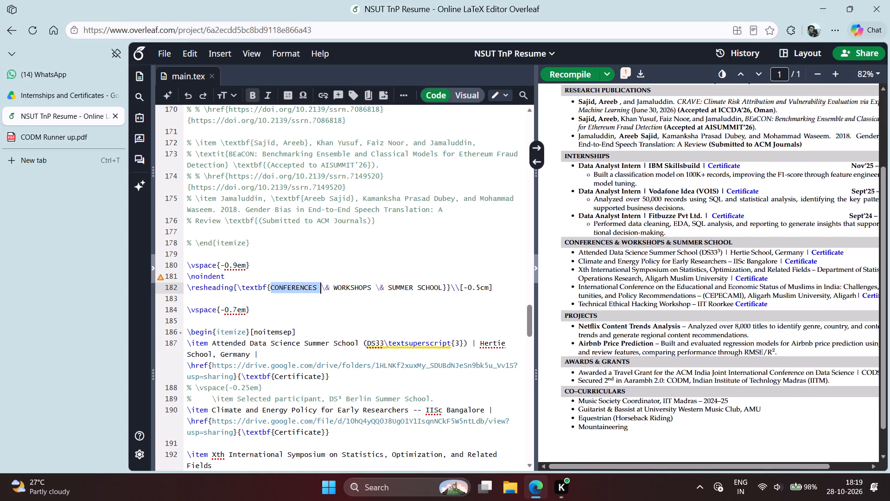
scroll(613, 250, "down", 1)
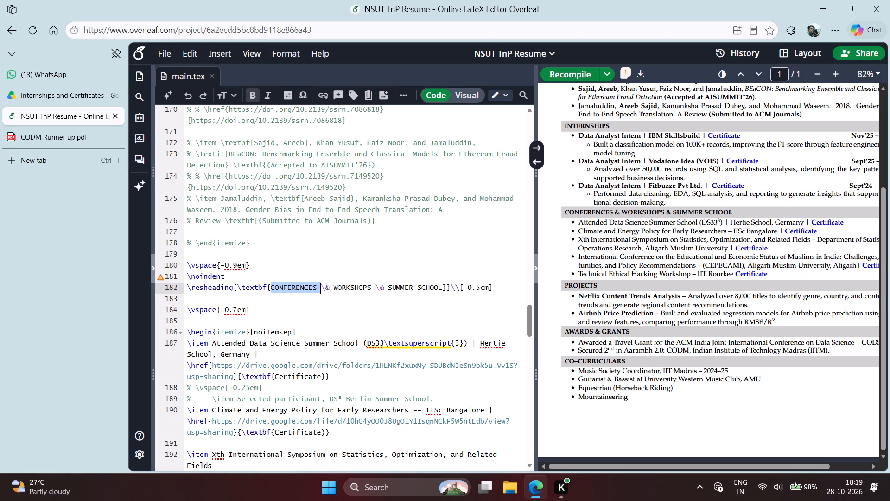
scroll(595, 240, "up", 1)
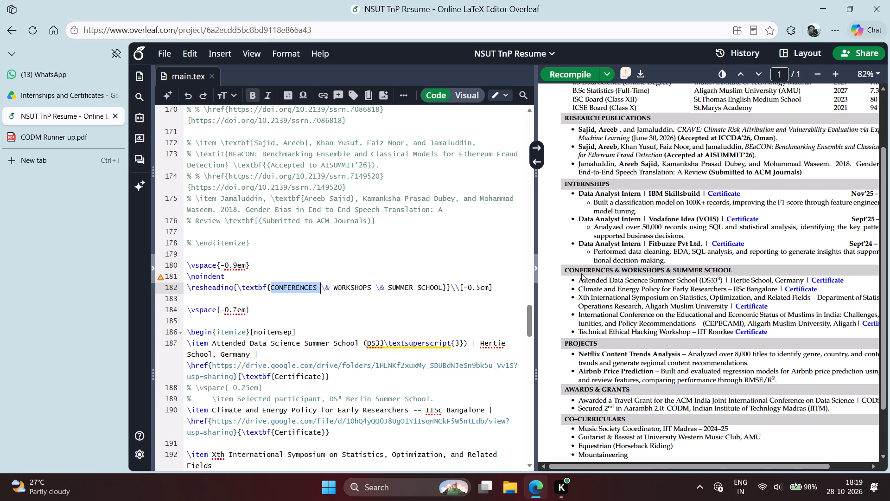
double_click(574, 340)
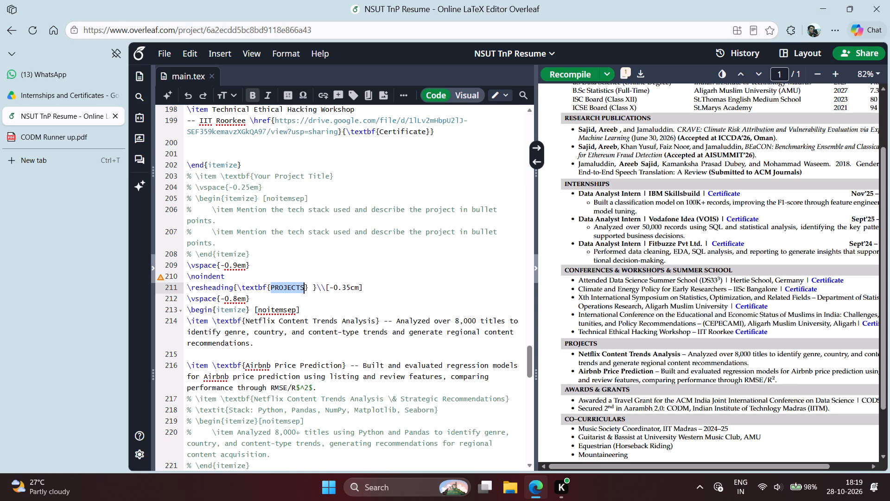
scroll(248, 206, "up", 2)
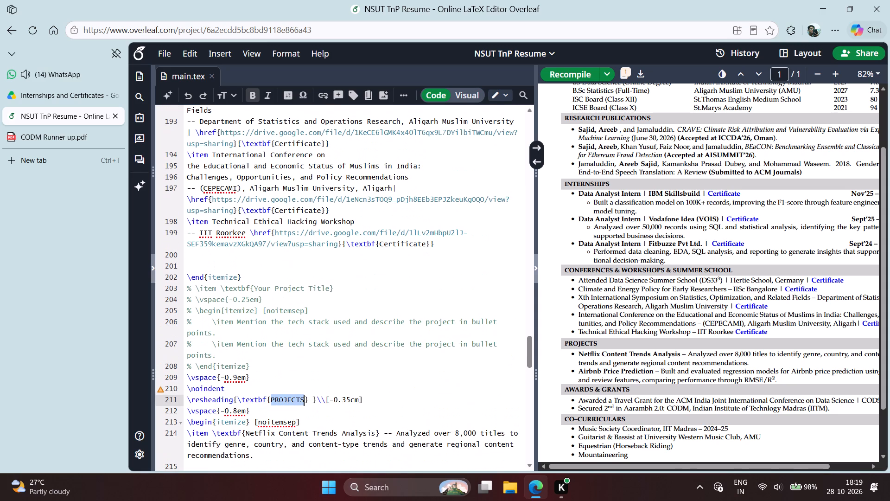
scroll(248, 206, "up", 3)
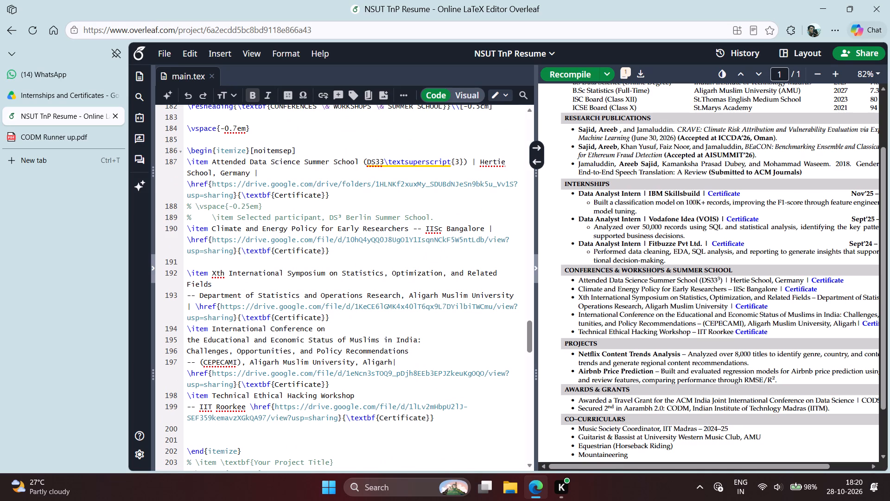
scroll(248, 206, "up", 2)
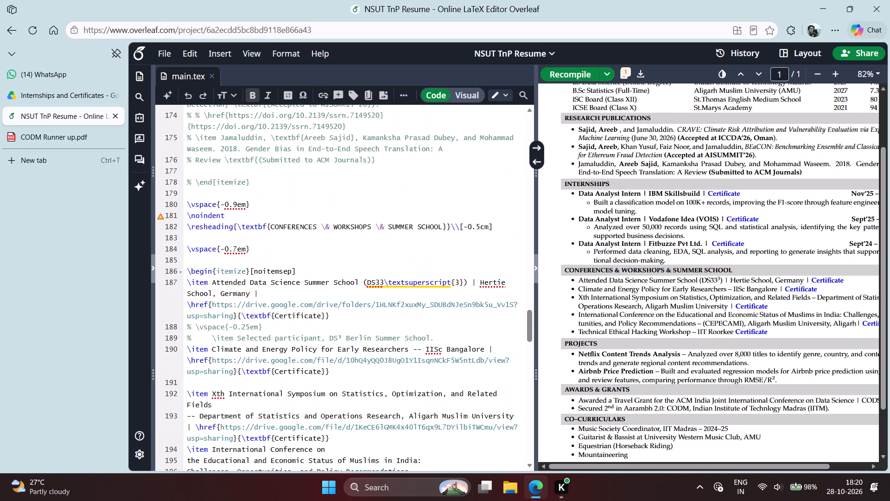
scroll(248, 206, "up", 5)
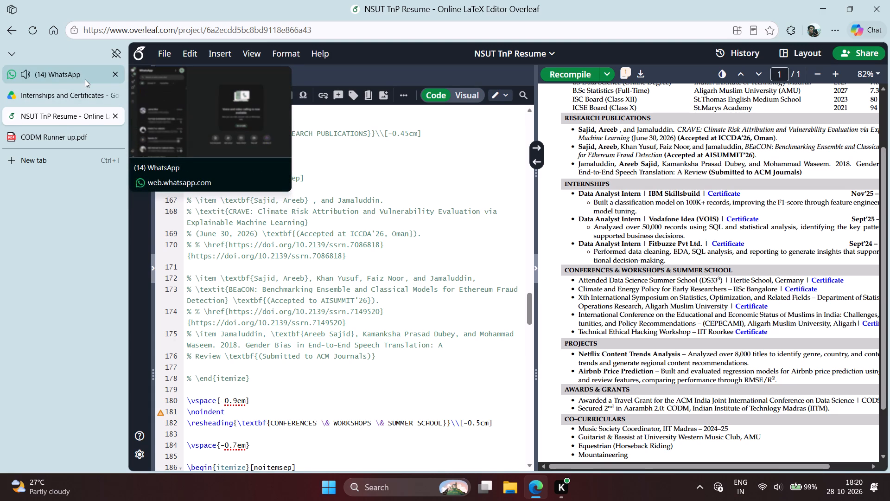
left_click(269, 297)
scroll(269, 297, "down", 1)
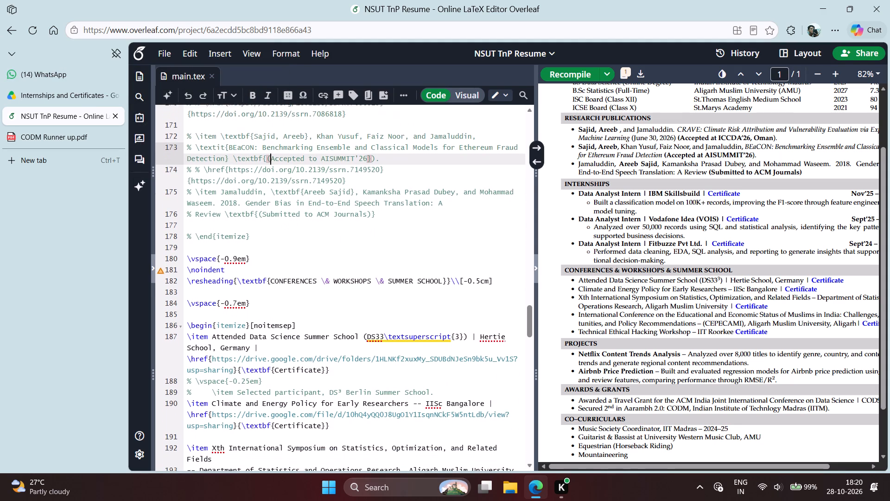
scroll(269, 297, "down", 1)
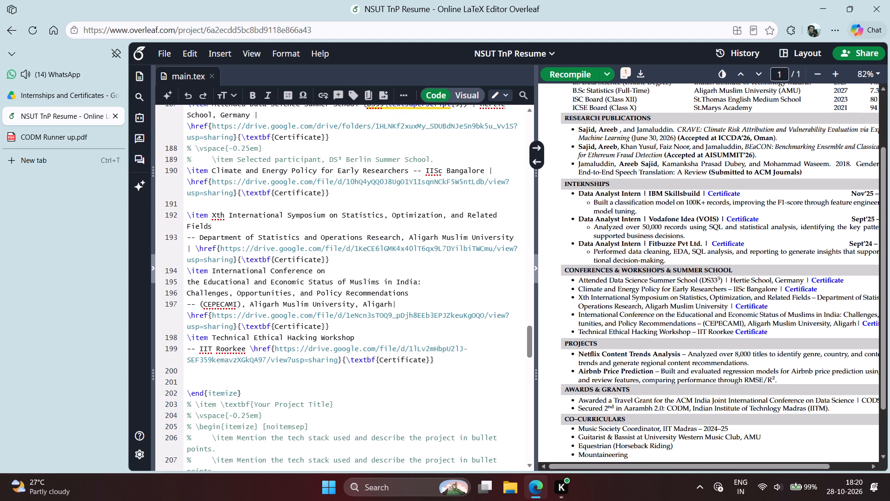
scroll(269, 297, "down", 1)
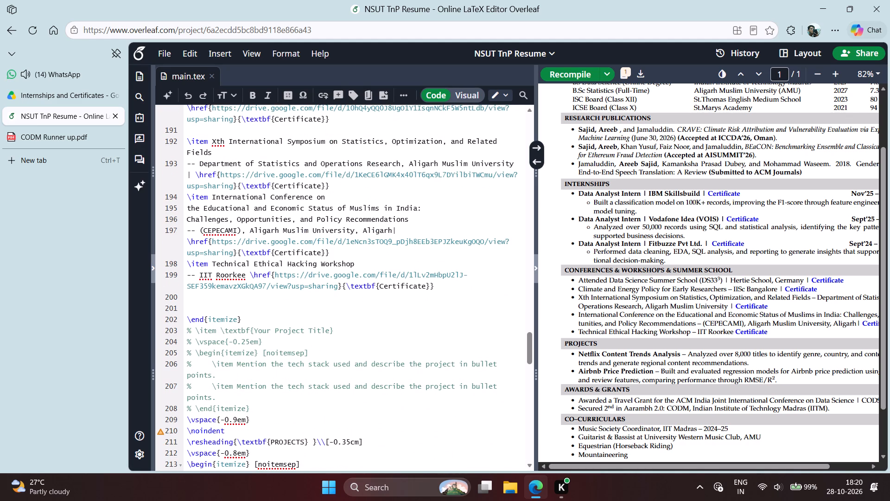
scroll(269, 297, "down", 1)
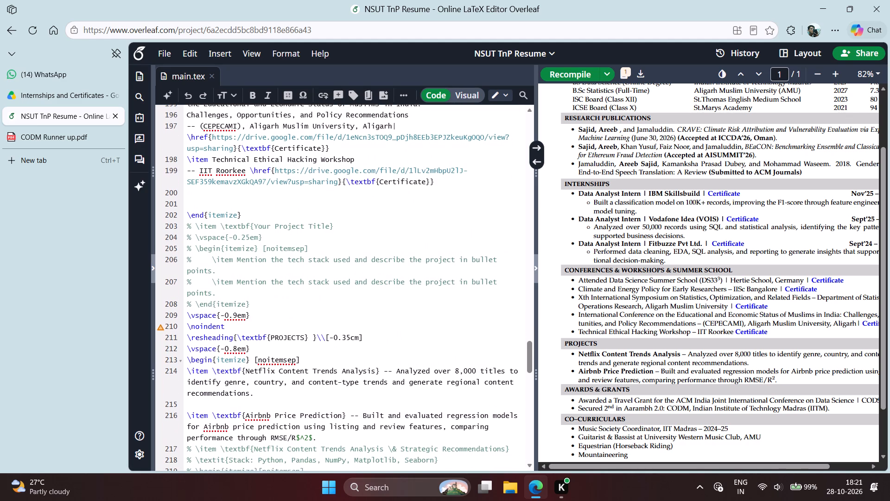
scroll(269, 297, "down", 2)
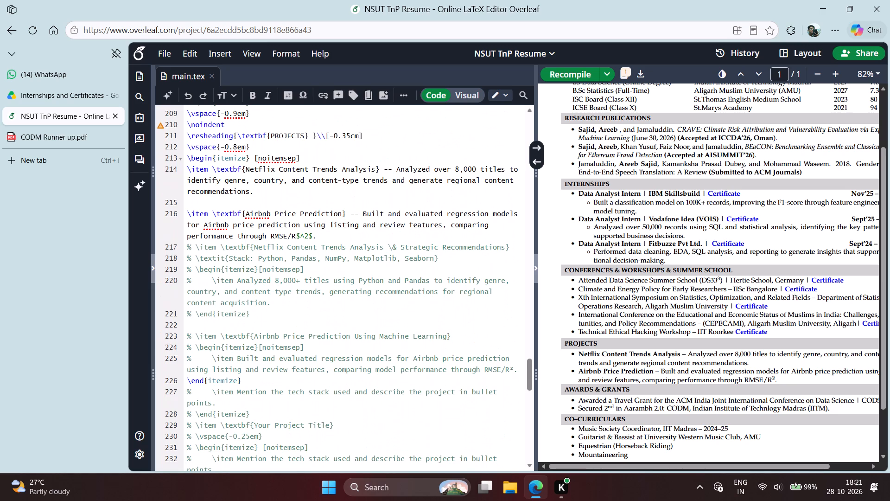
scroll(269, 297, "down", 1)
scroll(269, 297, "up", 1)
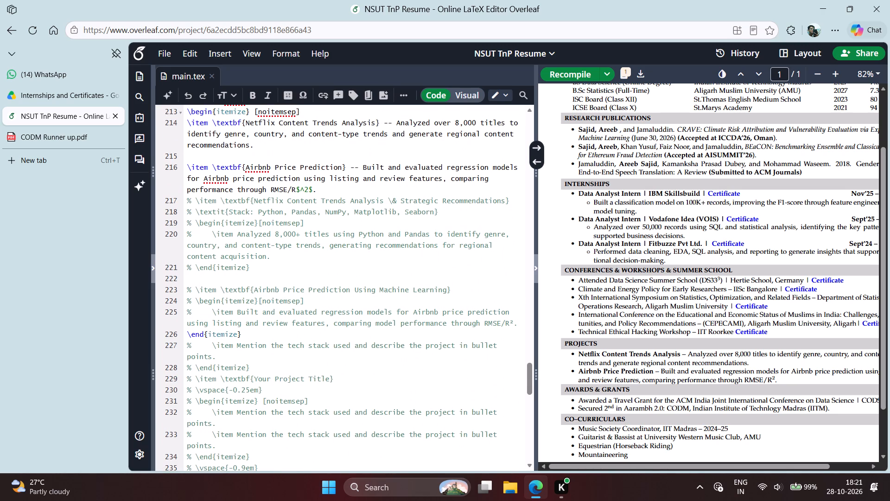
Recheck the compiled page from the EDUCATION table to CO-CURRICULARS, including the internship dates, certificate links and section layout.
scroll(783, 339, "left", 1)
scroll(783, 339, "down", 1)
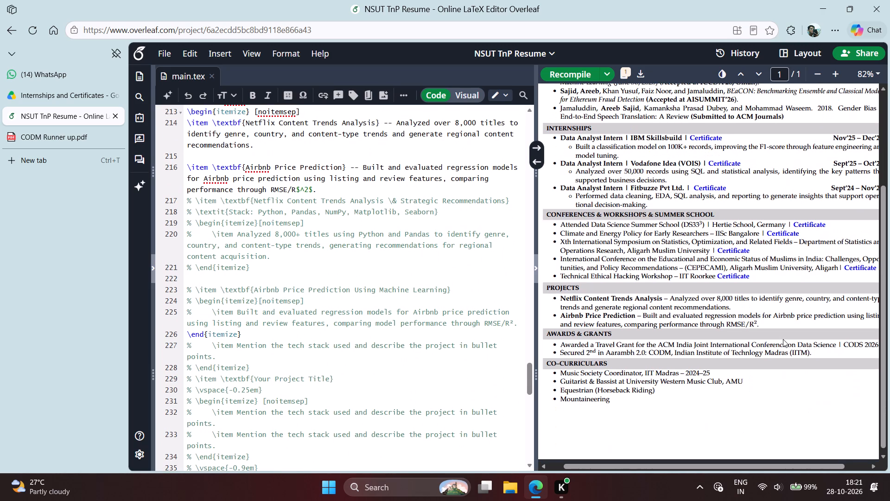
scroll(783, 339, "down", 1)
scroll(783, 339, "up", 2)
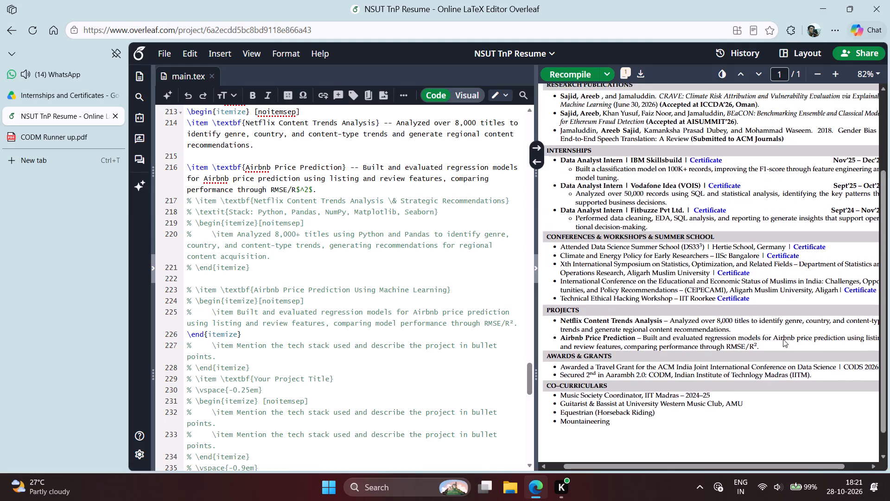
scroll(783, 339, "up", 1)
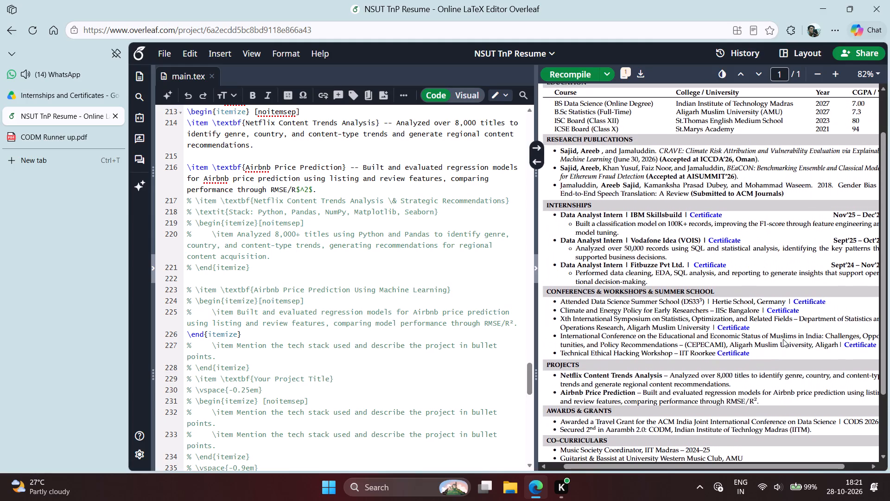
scroll(783, 339, "up", 2)
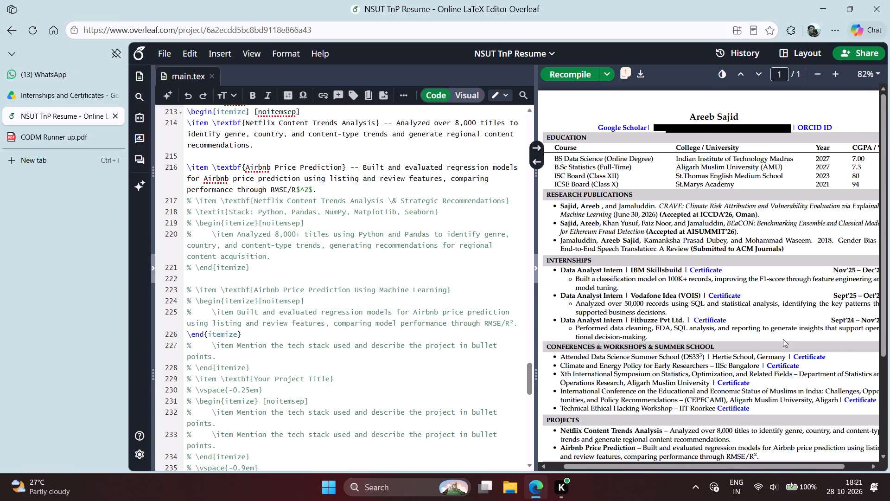
scroll(783, 339, "down", 2)
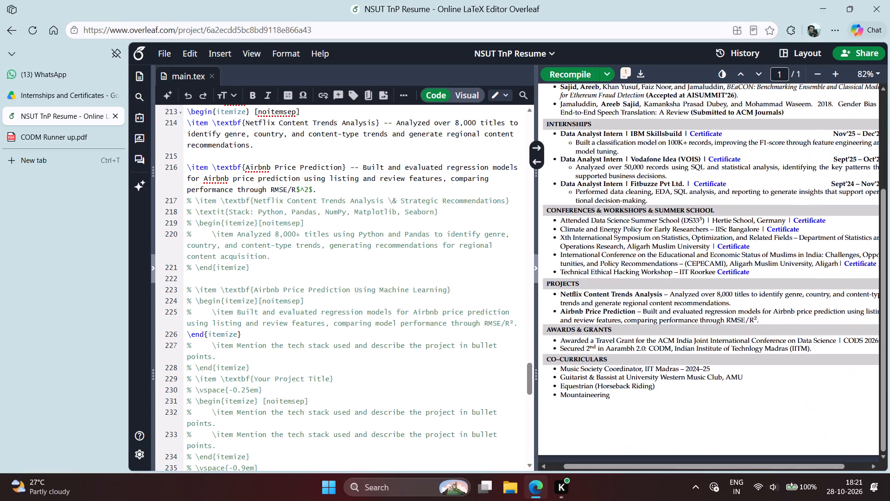
scroll(783, 339, "up", 1)
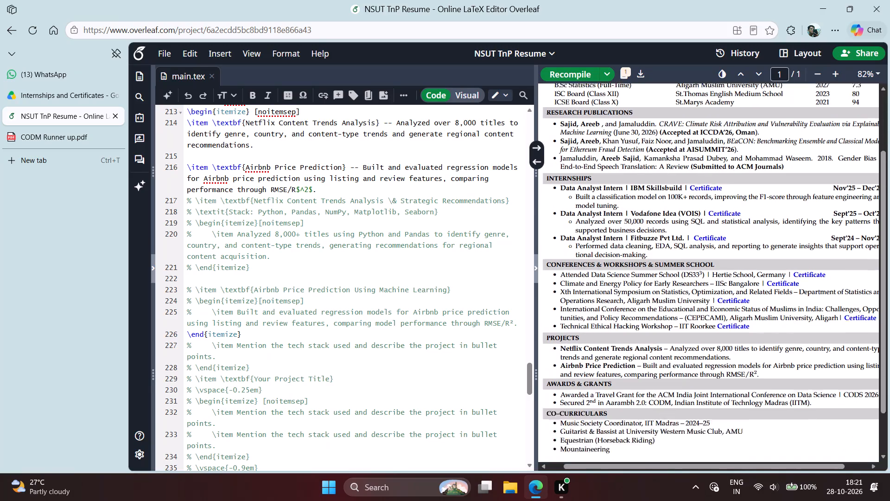
scroll(783, 339, "up", 1)
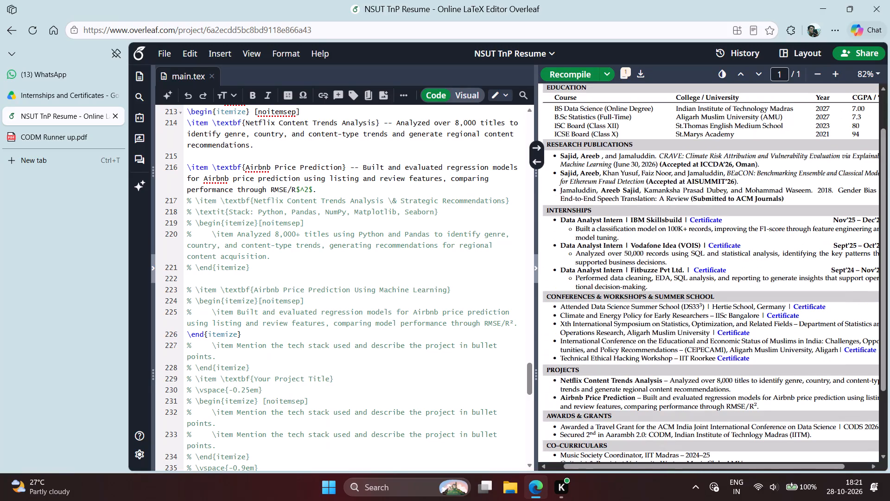
scroll(783, 339, "up", 1)
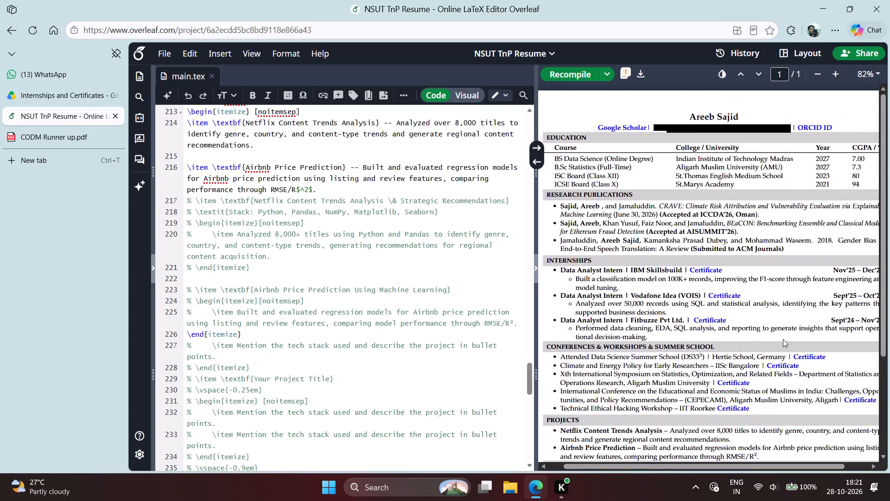
scroll(783, 339, "down", 2)
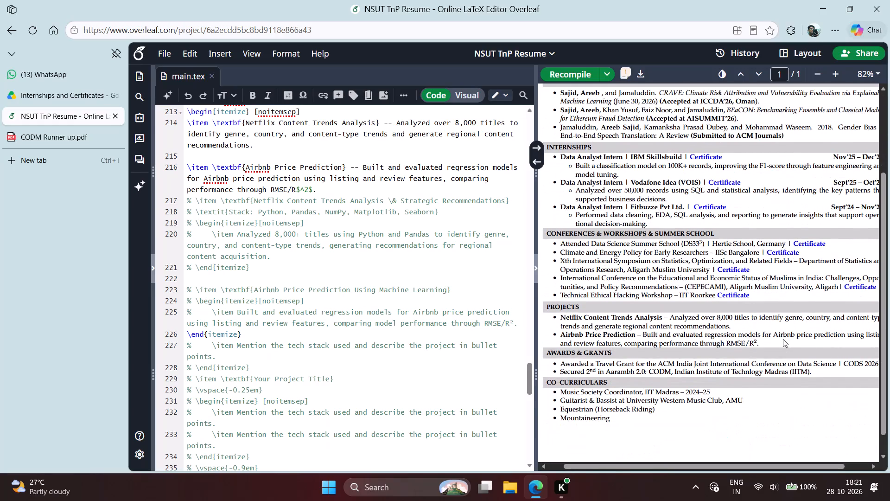
Review the compiled resume from the contact header down to CO-CURRICULARS, checking the order and spacing of the sections.
scroll(783, 339, "up", 1)
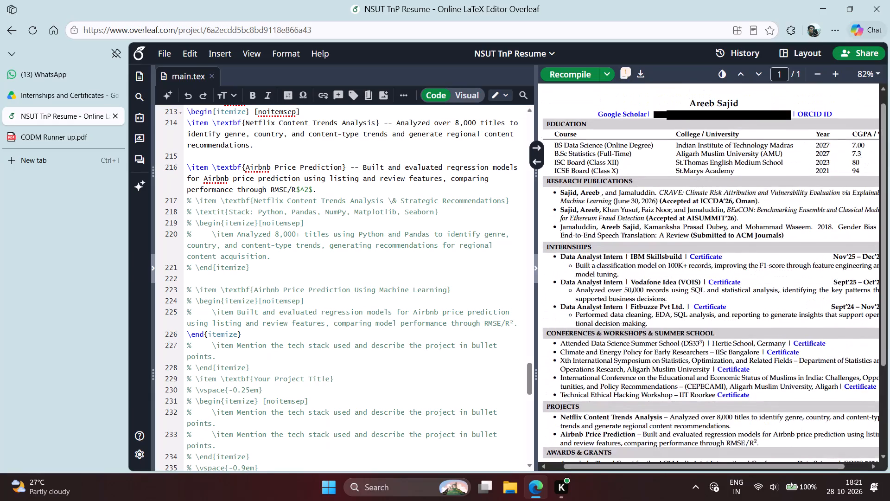
scroll(783, 339, "down", 3)
scroll(783, 339, "left", 1)
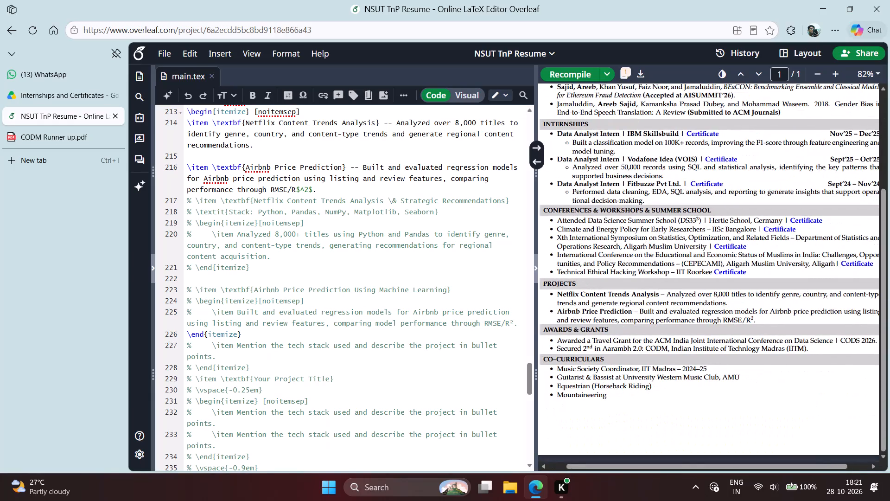
scroll(751, 292, "up", 1)
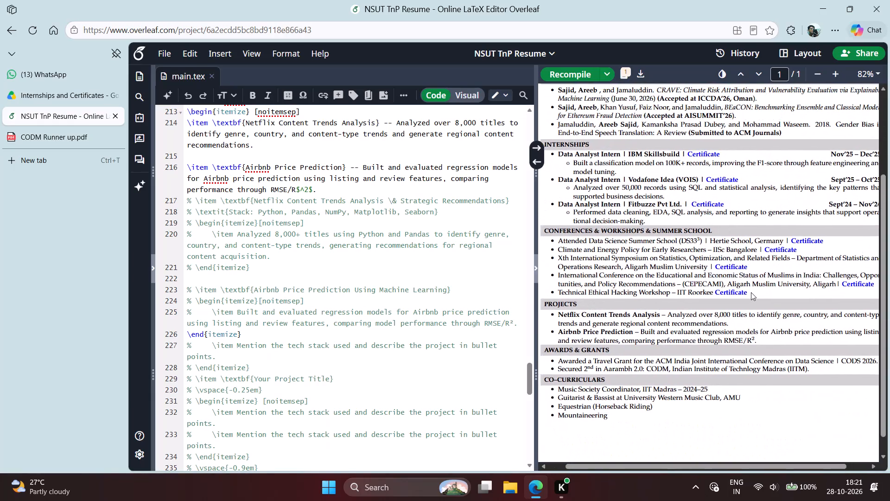
scroll(751, 292, "up", 2)
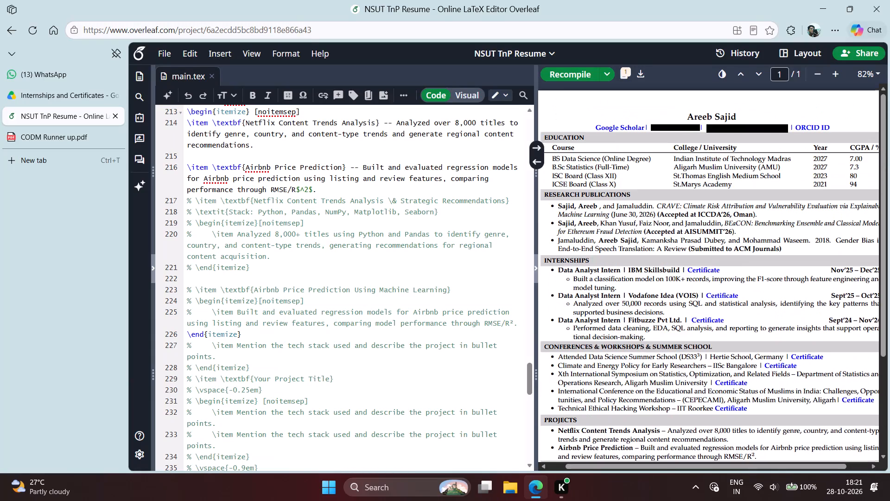
scroll(751, 292, "up", 1)
scroll(751, 292, "down", 2)
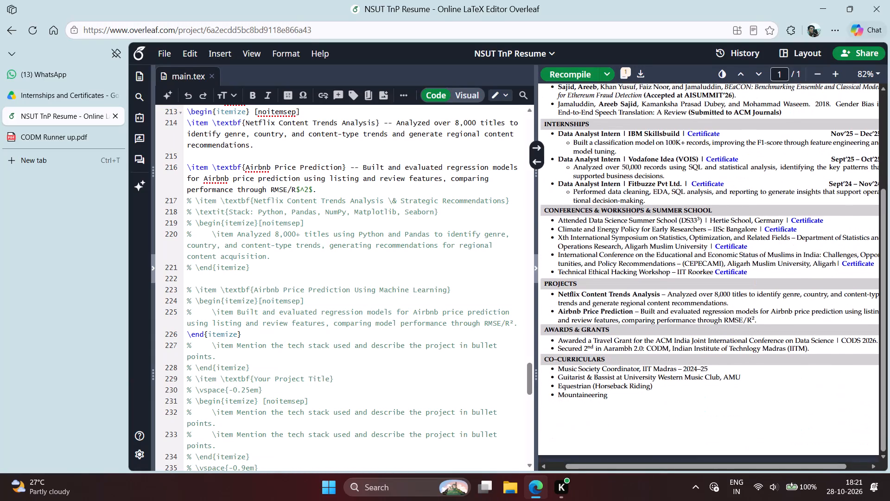
Examine the source from PROJECTS up to the CONFERENCES & WORKSHOPS & SUMMER SCHOOL heading for a section block to reuse.
scroll(361, 237, "up", 3)
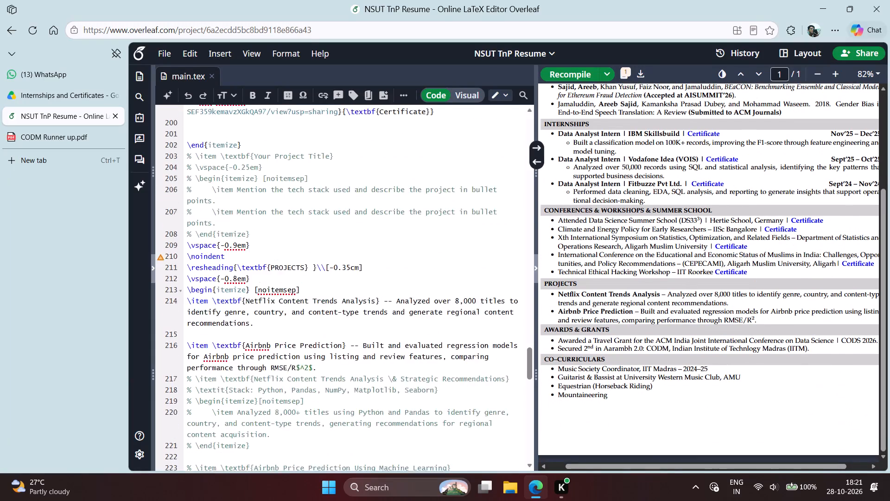
scroll(361, 237, "up", 5)
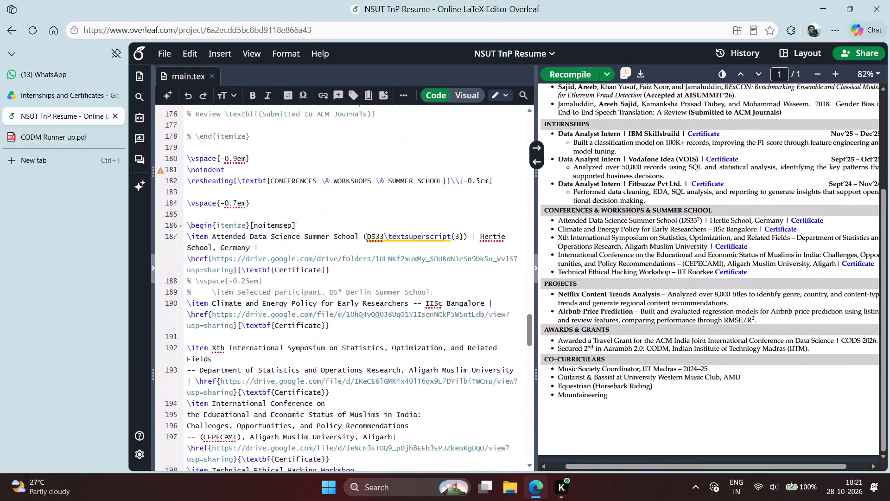
scroll(361, 237, "up", 1)
scroll(361, 237, "down", 1)
scroll(361, 237, "up", 2)
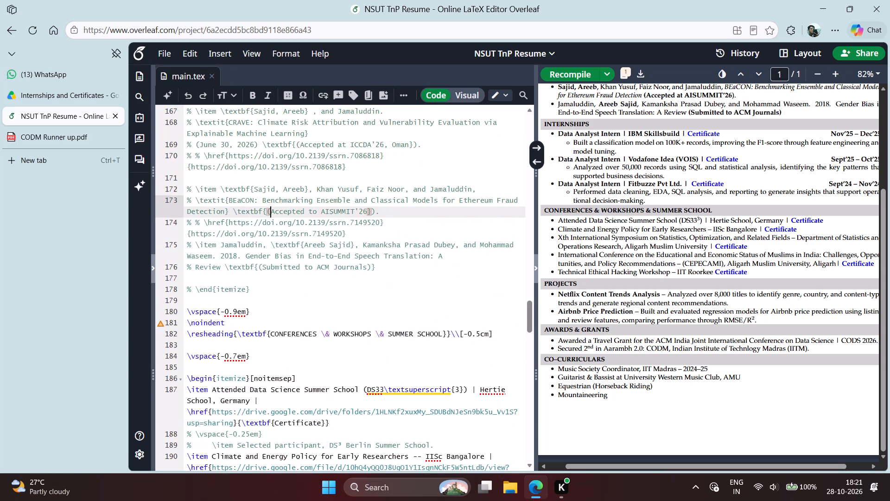
scroll(361, 237, "up", 1)
scroll(361, 237, "right", 1)
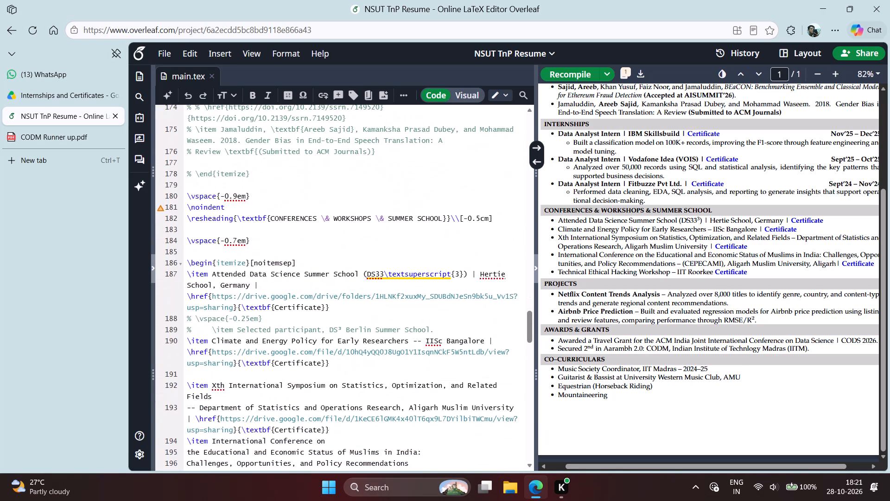
left_click_drag(186, 193, 200, 229)
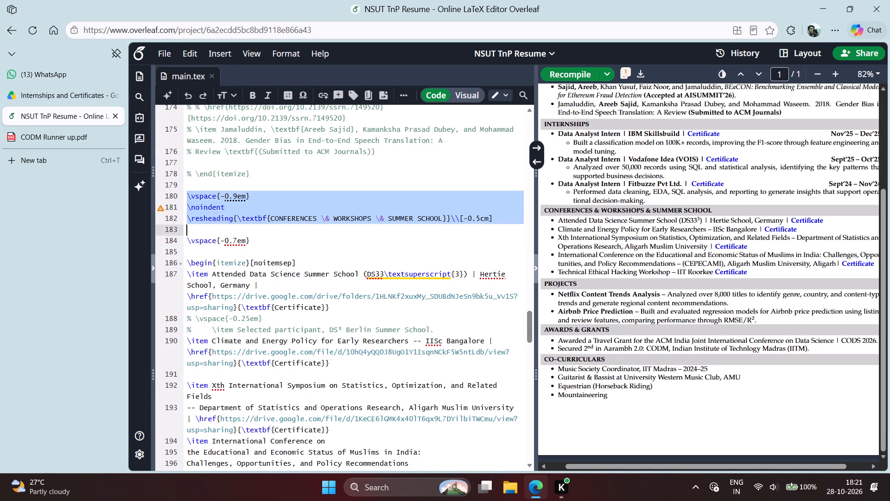
left_click_drag(200, 229, 200, 230)
left_click(200, 230)
Copy the whole active RESEARCH PUBLICATIONS block, from its \vspace{-0.8em} line before the heading through its \end{itemize}.
scroll(200, 230, "up", 6)
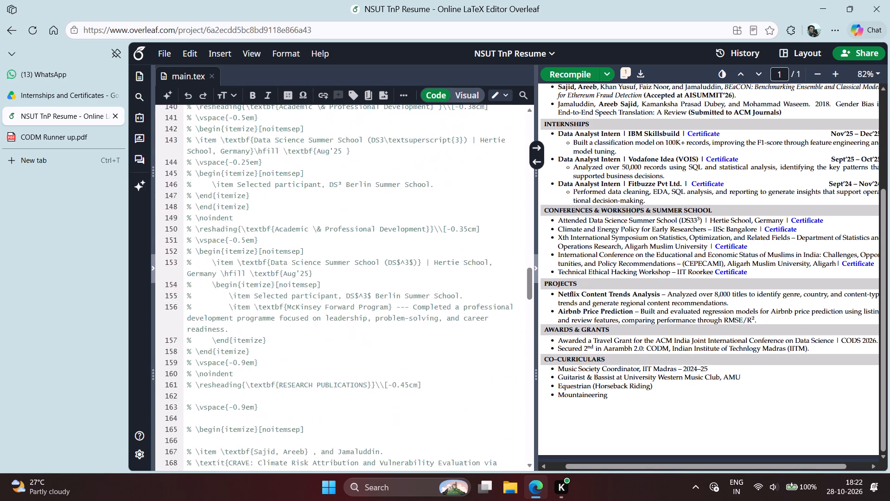
scroll(200, 230, "up", 4)
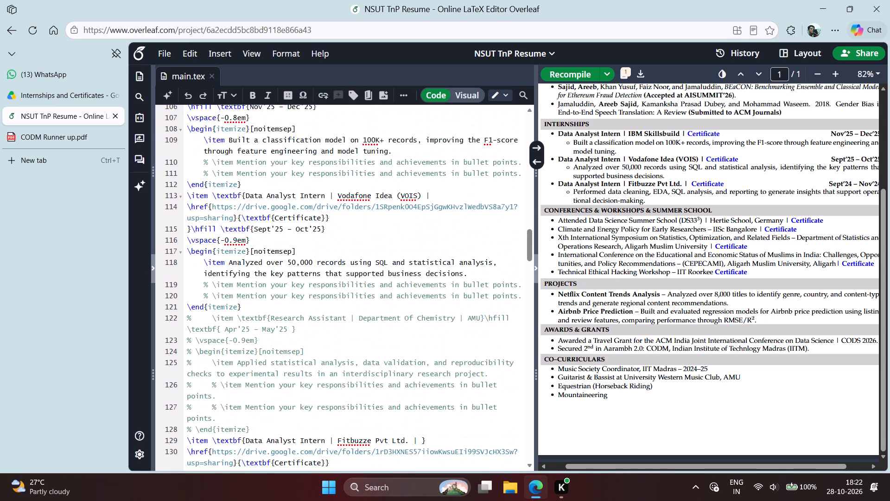
scroll(204, 166, "up", 7)
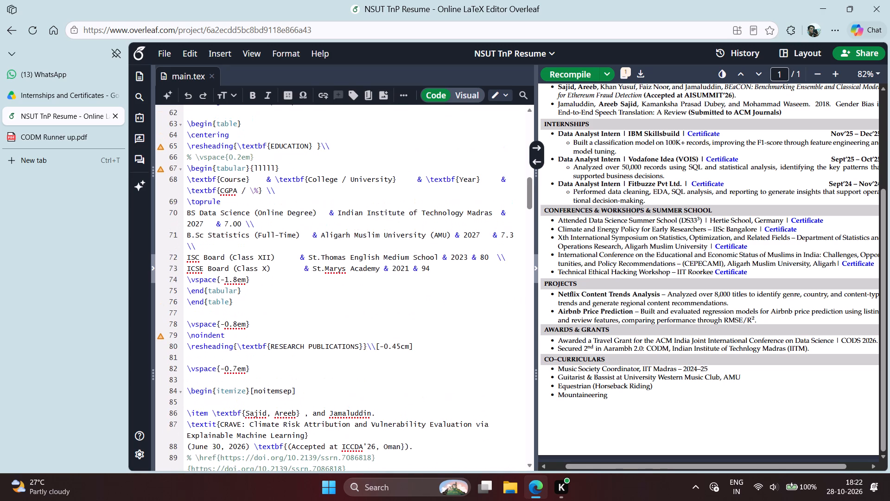
scroll(197, 305, "down", 2)
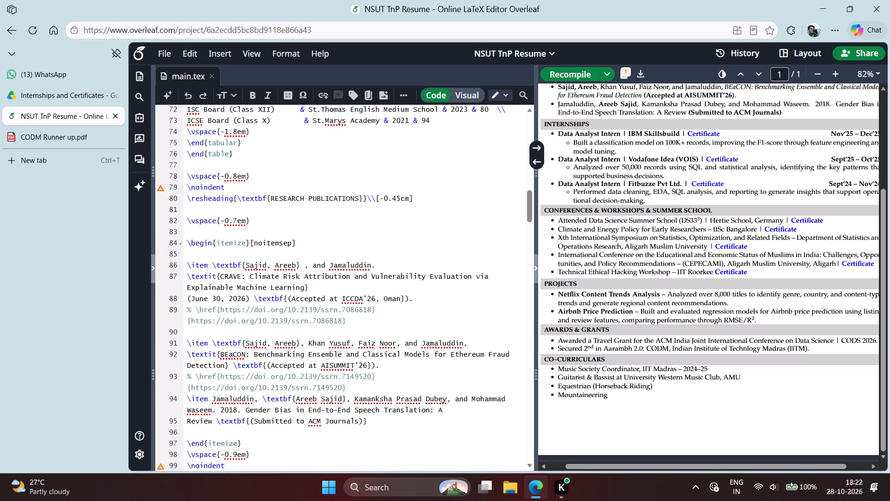
left_click_drag(187, 175, 273, 304)
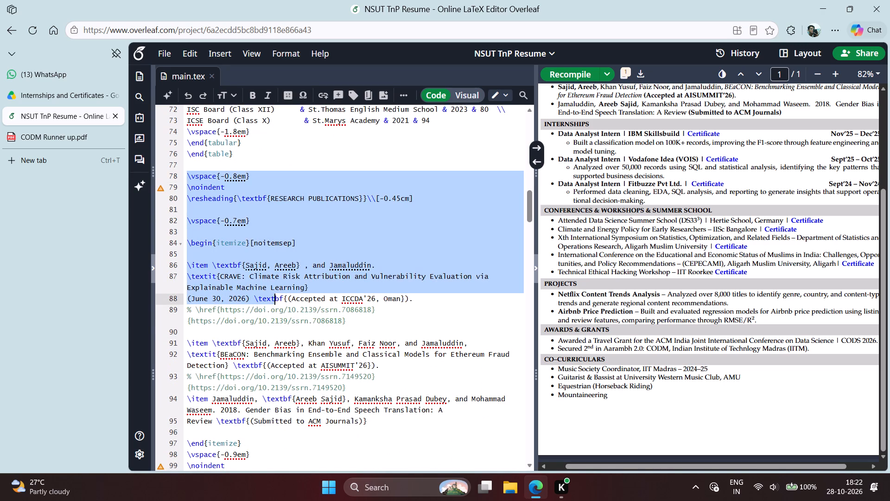
left_click_drag(273, 304, 279, 353)
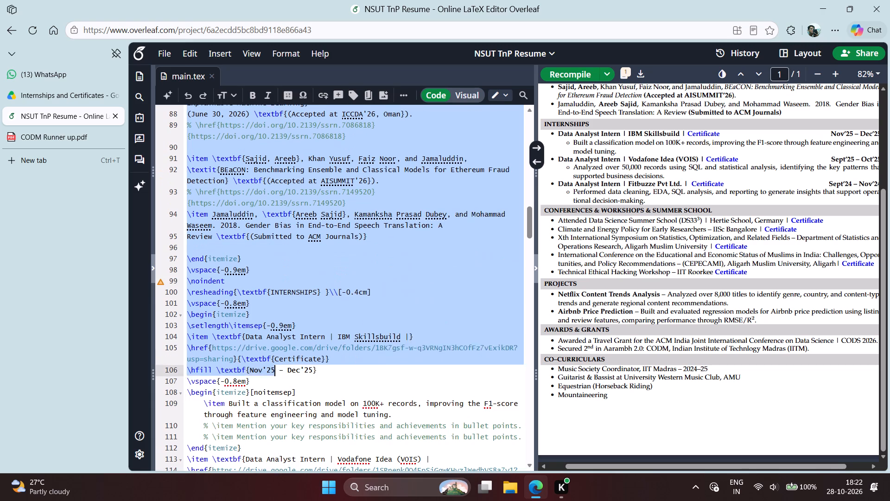
left_click_drag(279, 353, 293, 260)
key("ctrl+c")
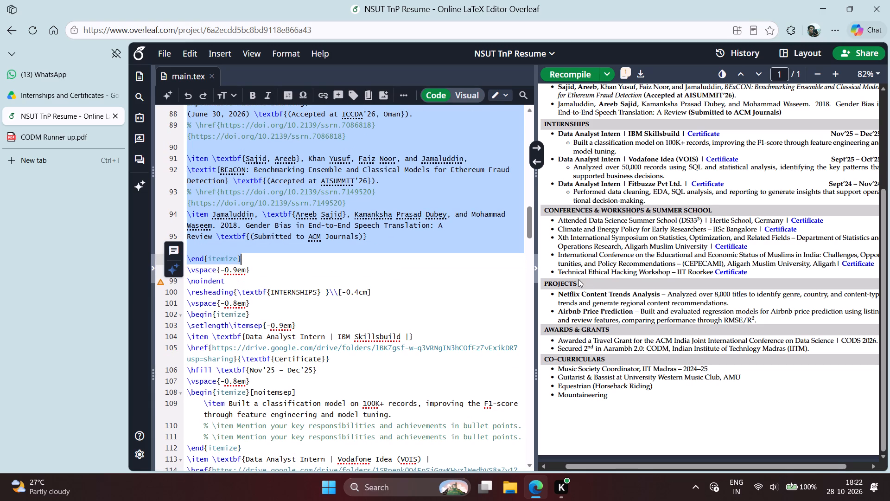
Paste the copied publications block into the source between the commented project template and the \vspace{-0.9em} line preceding the PROJECTS heading.
double_click(568, 279)
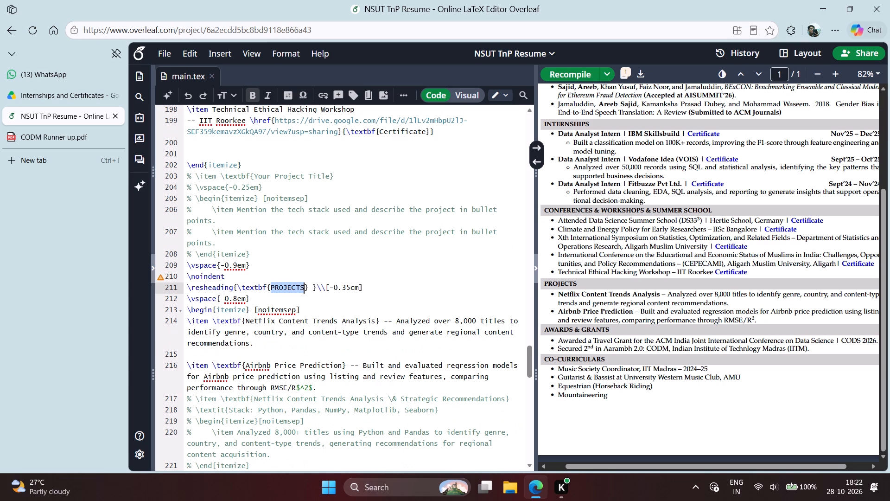
left_click(313, 264)
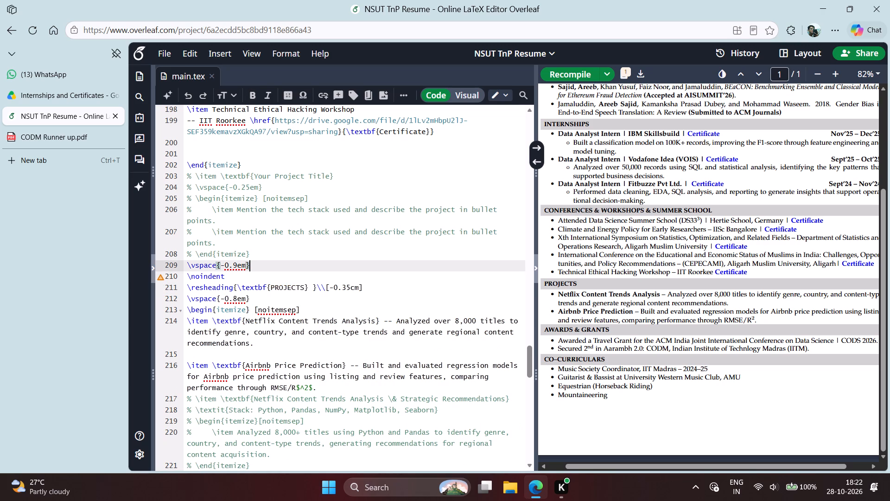
left_click(311, 256)
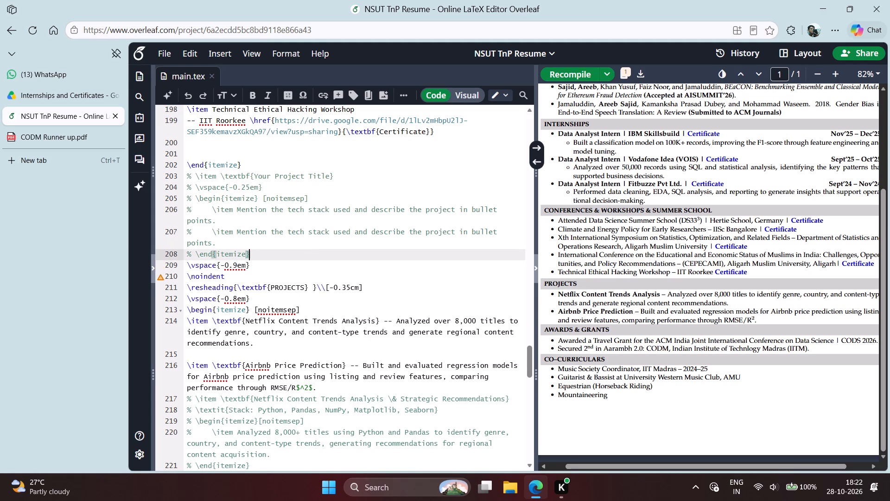
key("Return")
key("Return")
key("ctrl+v")
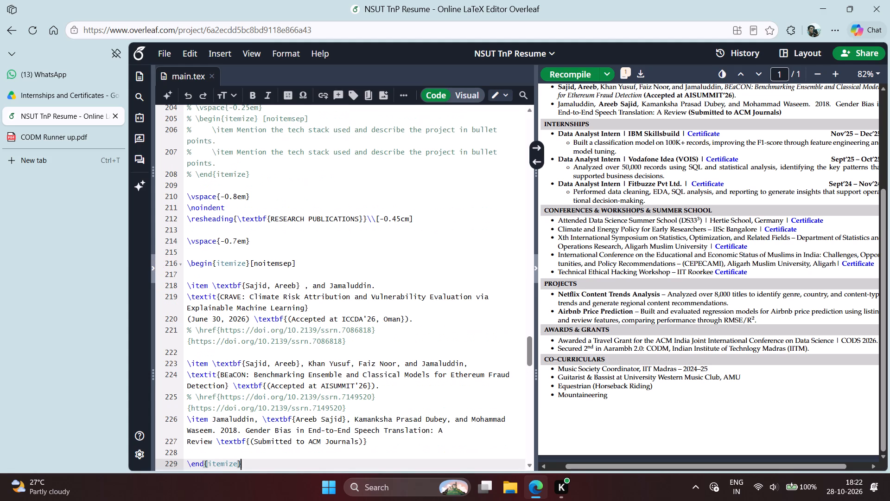
key("Return")
scroll(311, 256, "down", 1)
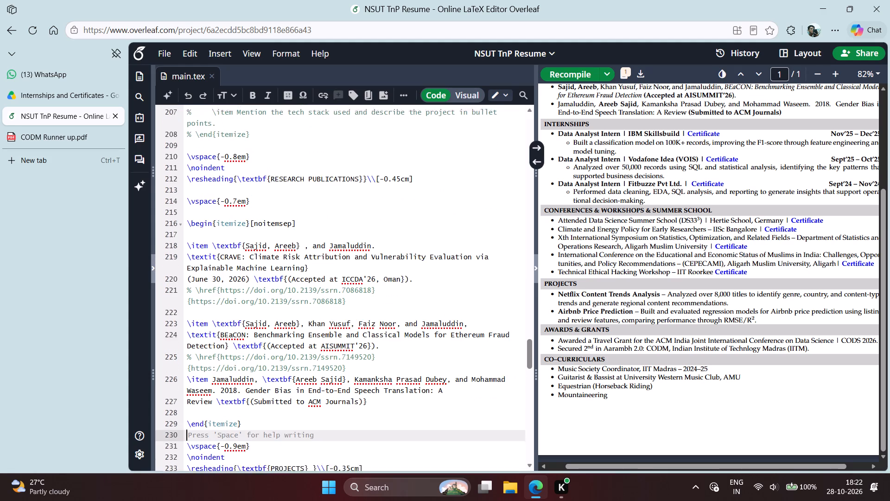
scroll(311, 256, "down", 1)
scroll(311, 256, "up", 2)
scroll(276, 103, "up", 2)
scroll(280, 154, "up", 2)
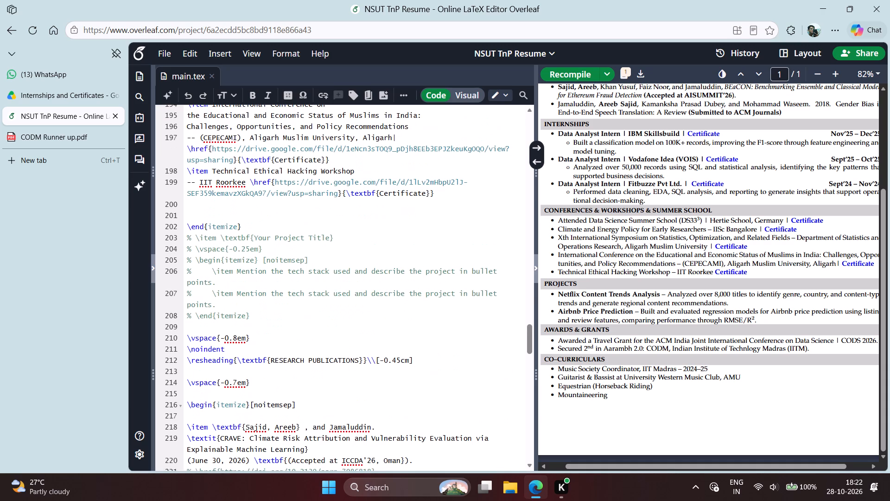
Recompile the resume and check how the duplicated section sits between CONFERENCES & WORKSHOPS & SUMMER SCHOOL and PROJECTS.
key("ctrl+Return")
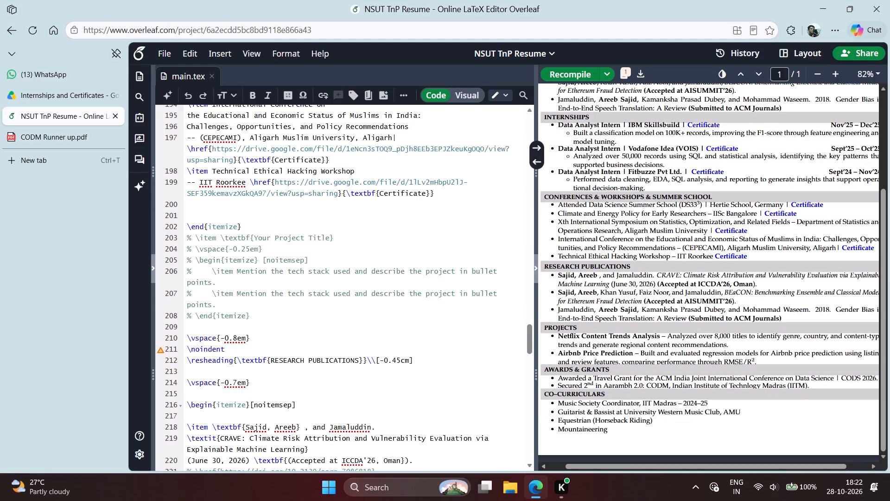
scroll(584, 193, "up", 2)
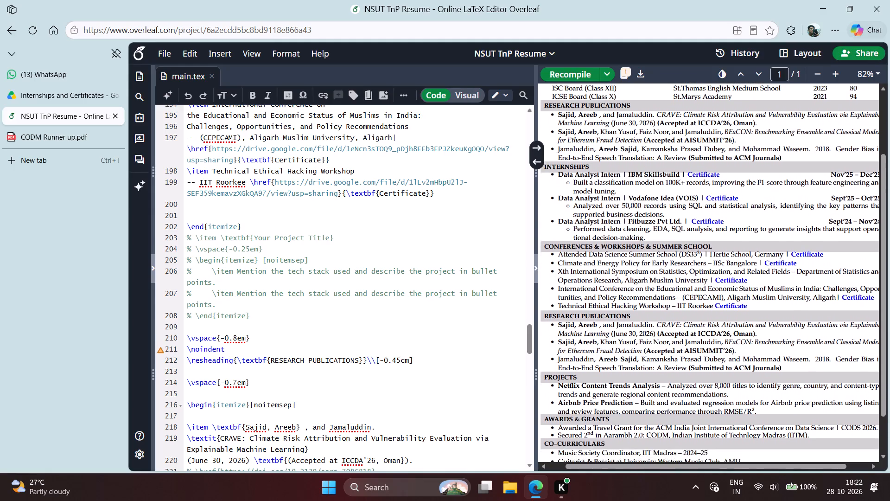
scroll(584, 193, "up", 1)
scroll(584, 193, "down", 3)
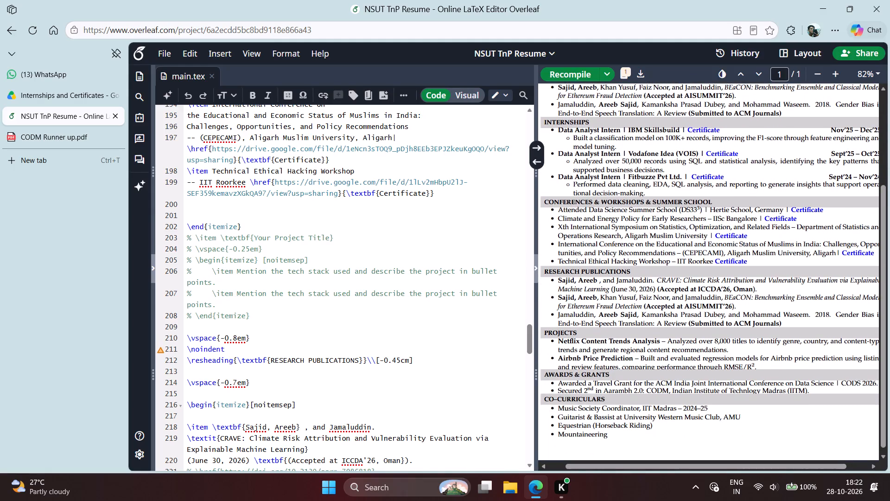
Clear the RESEARCH PUBLICATIONS title text from the heading of the duplicated section above PROJECTS, keeping its \resheading and \textbf commands.
double_click(555, 273)
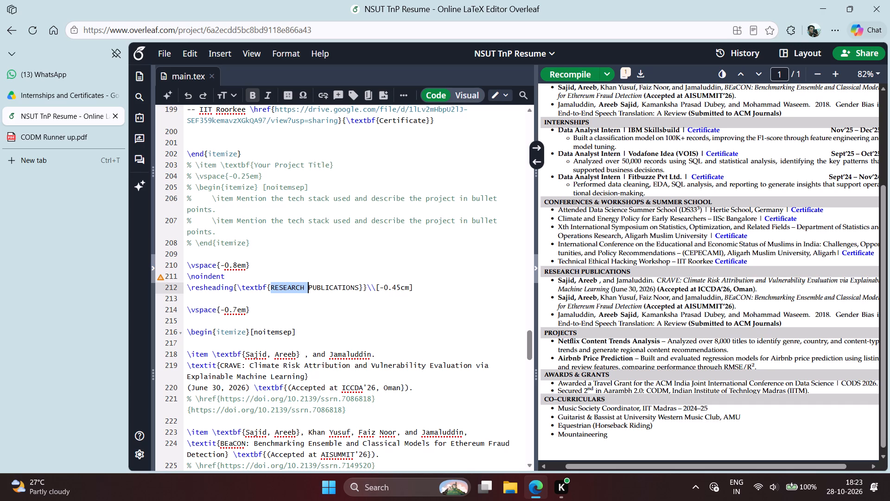
scroll(623, 317, "down", 1)
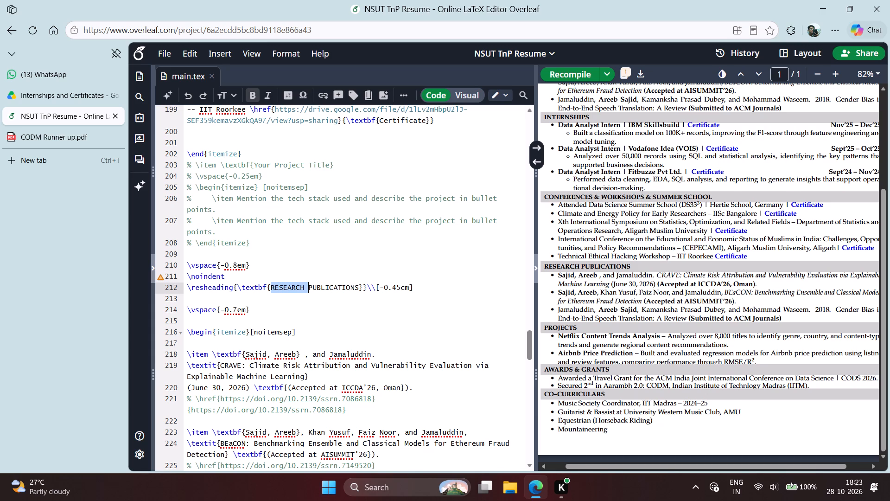
key("Right")
key("Right")
key("Right")
key("Right")
key("Right")
key("Right")
key("Right")
key("Right")
key("Right")
key("Right")
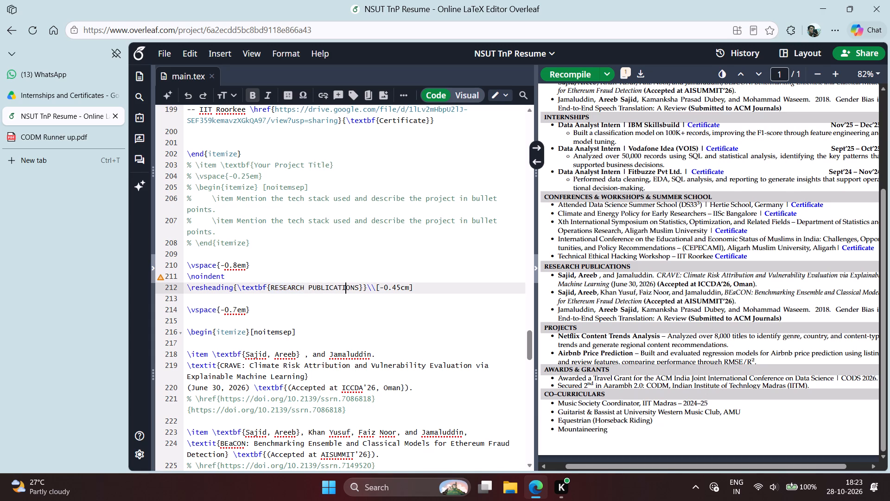
key("Right")
key("Right")
key("Right")
key("ctrl+BackSpace")
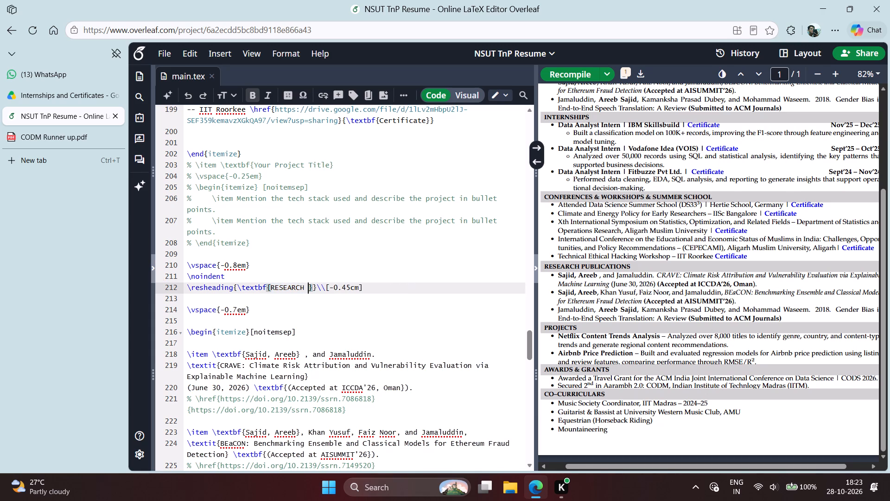
key("ctrl+BackSpace")
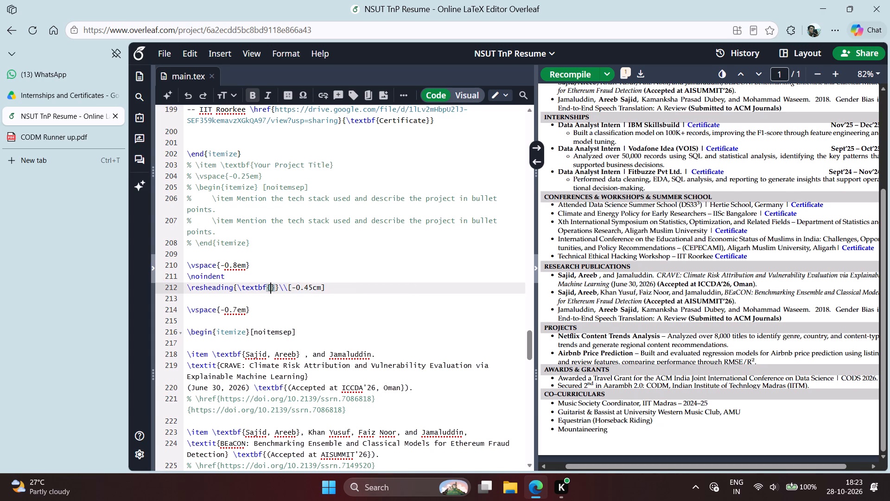
Title the duplicated section's heading "Online and MOOCs" inside its \textbf braces.
type("nline and")
key("space")
key("BackSpace")
key("BackSpace")
key("BackSpace")
key("BackSpace")
key("BackSpace")
key("BackSpace")
key("BackSpace")
key("BackSpace")
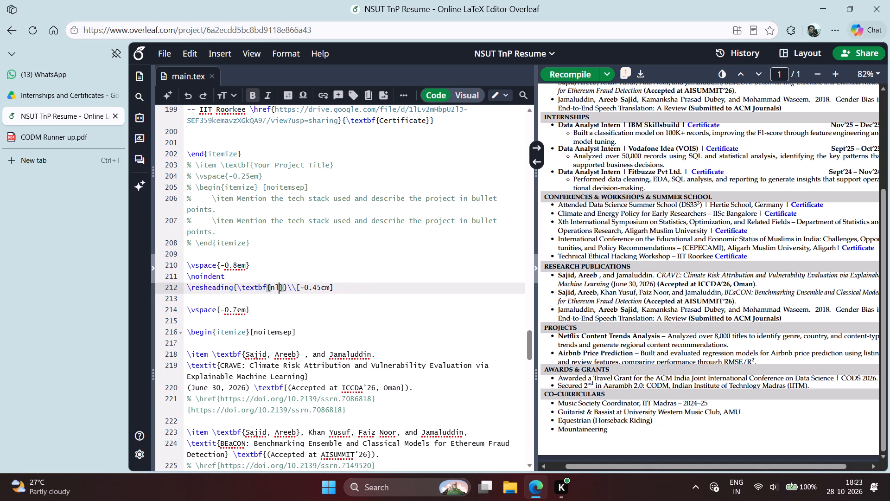
key("BackSpace")
key("BackSpace")
type("Online and M")
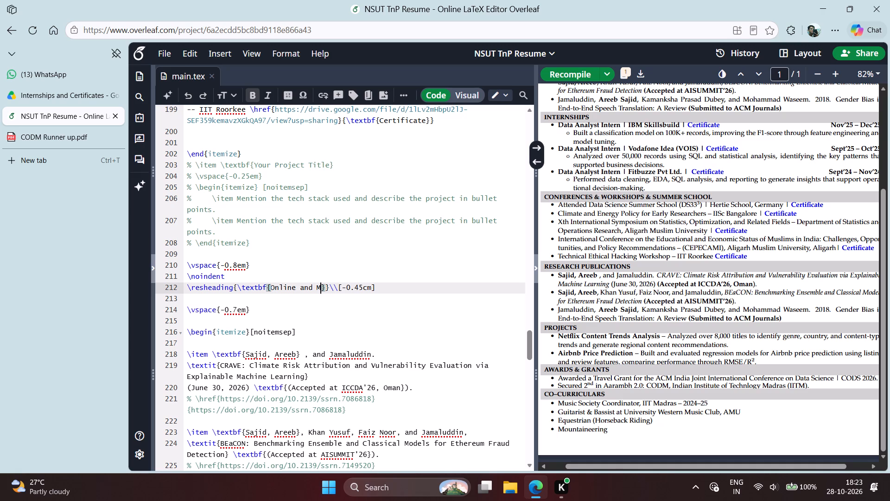
type("OO")
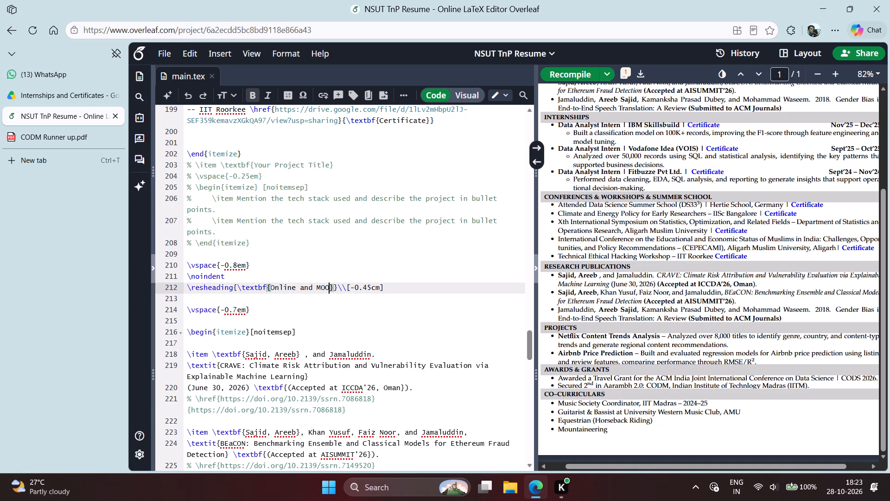
type("Cs")
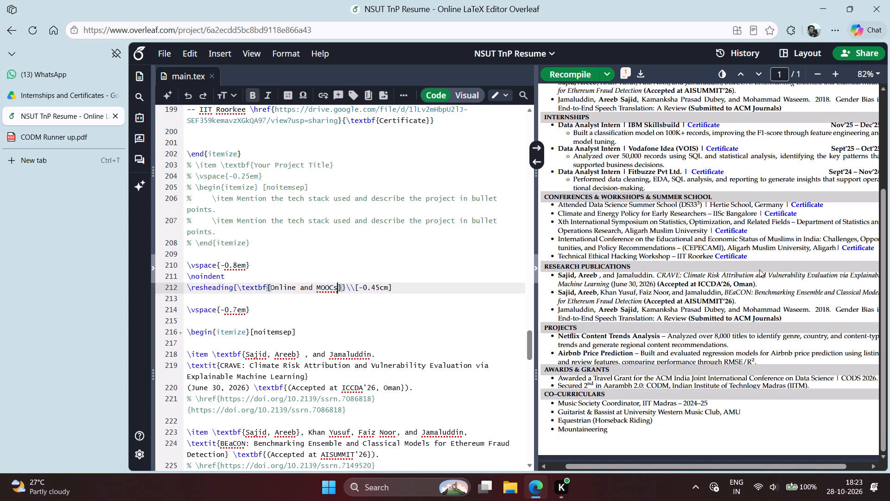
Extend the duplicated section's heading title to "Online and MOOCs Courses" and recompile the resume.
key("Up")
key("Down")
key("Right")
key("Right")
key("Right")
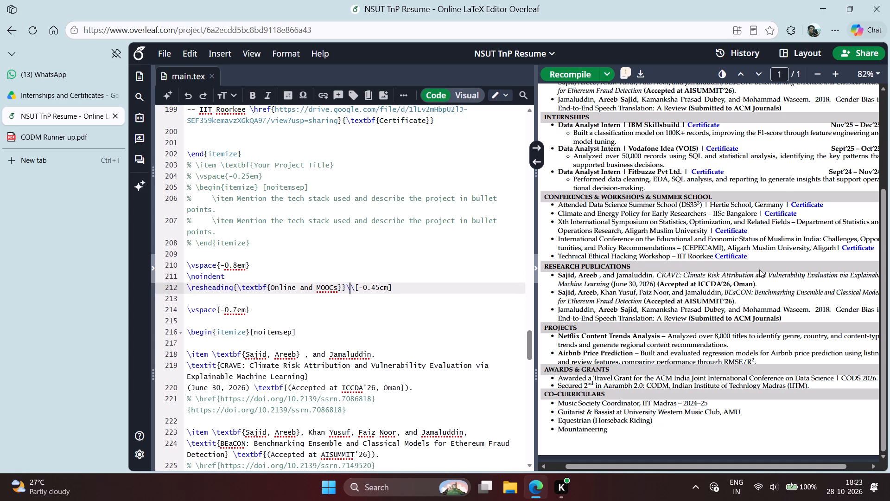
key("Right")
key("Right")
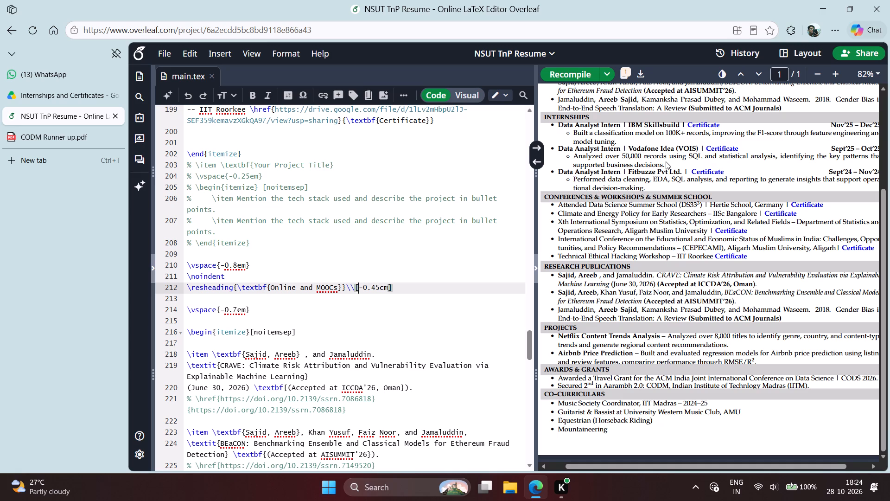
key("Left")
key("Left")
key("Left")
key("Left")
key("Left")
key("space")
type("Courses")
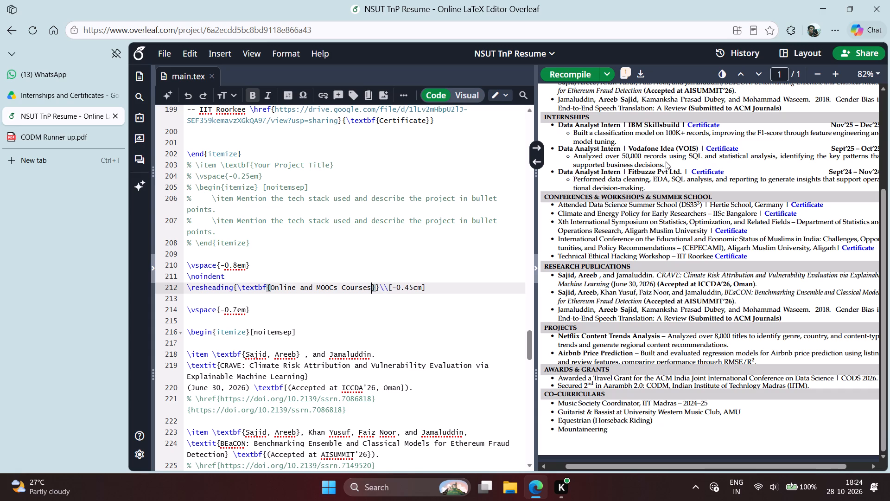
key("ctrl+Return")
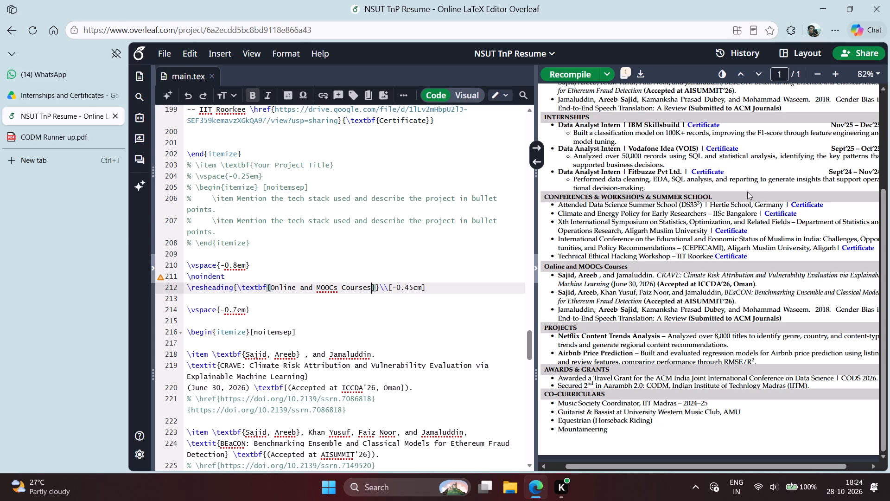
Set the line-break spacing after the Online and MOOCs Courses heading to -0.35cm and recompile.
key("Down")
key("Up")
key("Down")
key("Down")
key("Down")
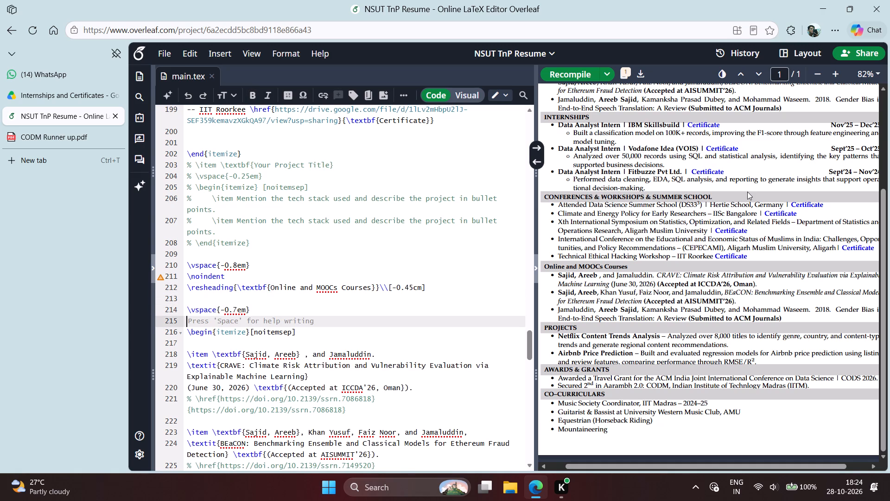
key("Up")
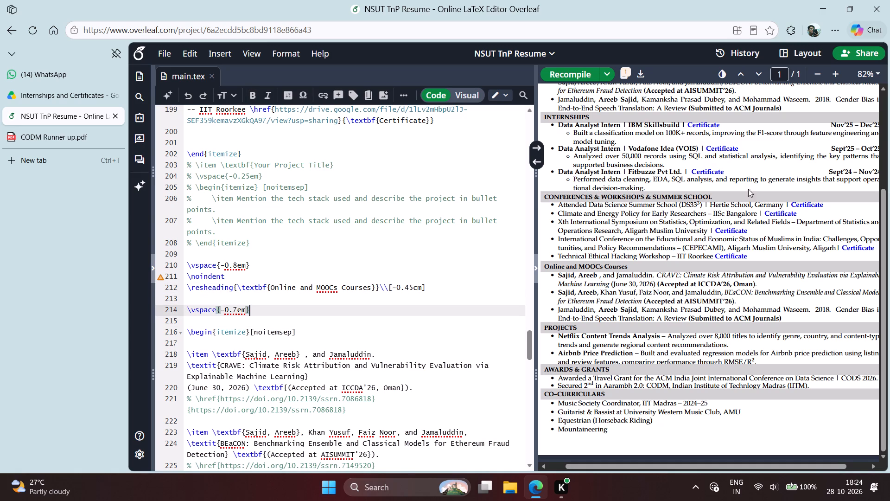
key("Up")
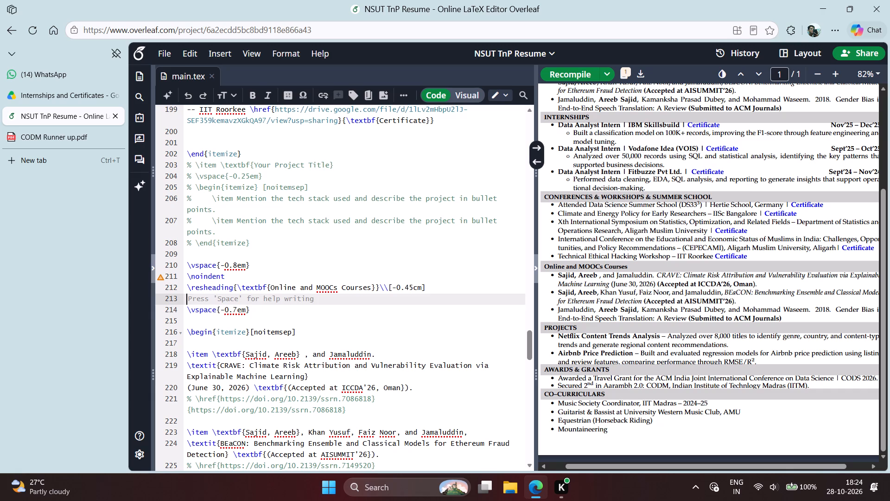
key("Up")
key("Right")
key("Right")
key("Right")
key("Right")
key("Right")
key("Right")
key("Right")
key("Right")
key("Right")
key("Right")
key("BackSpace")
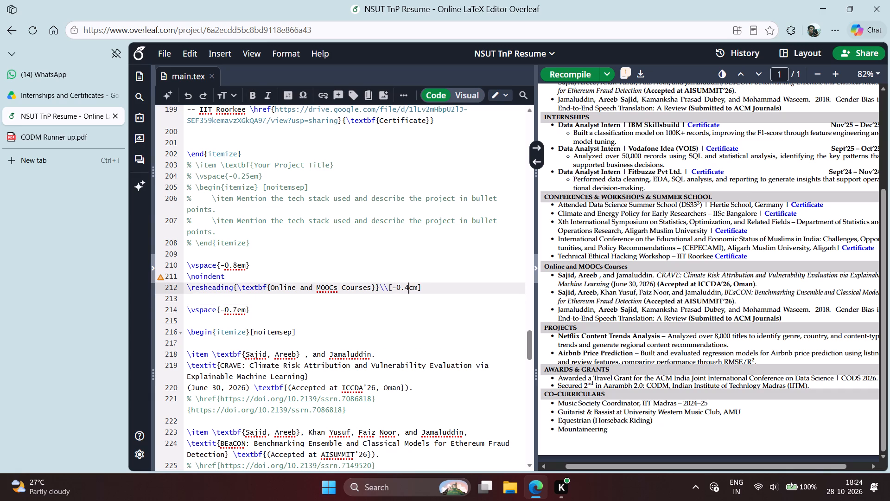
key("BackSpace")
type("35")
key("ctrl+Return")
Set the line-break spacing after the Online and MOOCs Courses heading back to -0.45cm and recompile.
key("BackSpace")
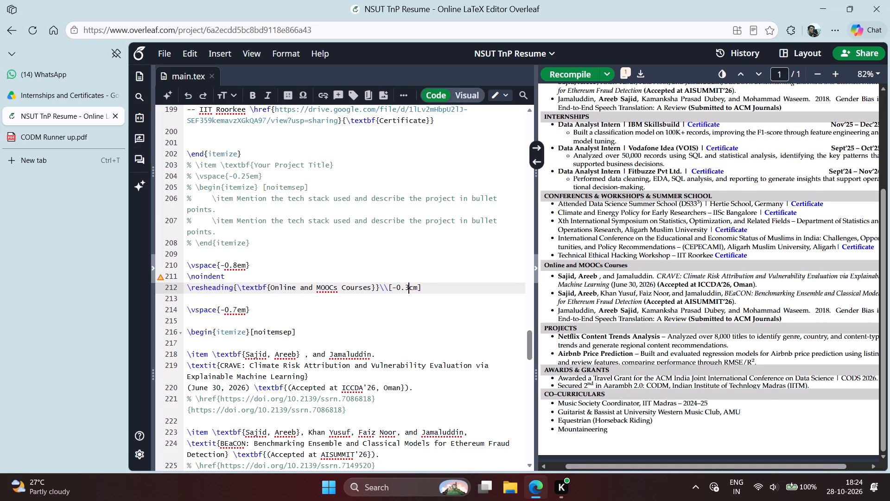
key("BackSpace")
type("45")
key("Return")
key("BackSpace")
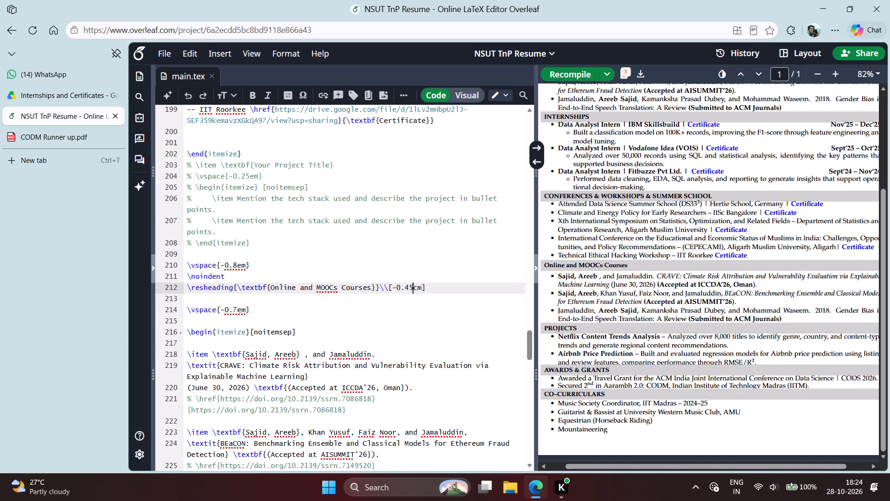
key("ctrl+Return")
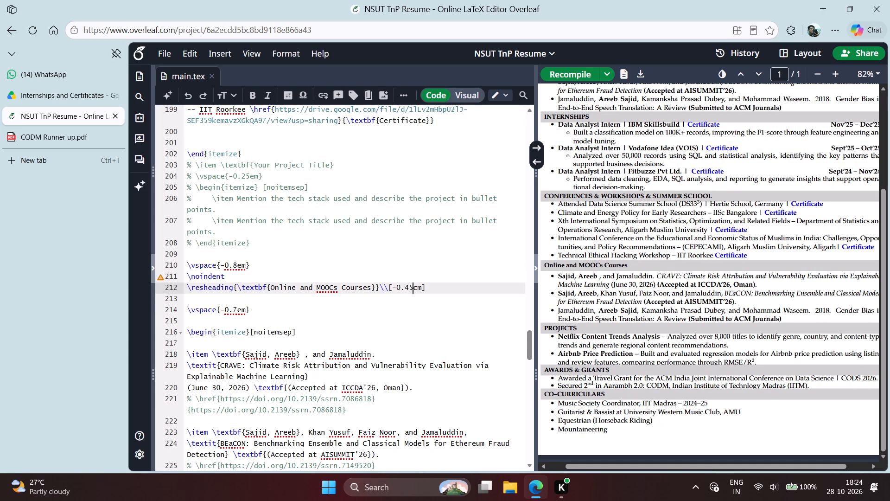
Replace the section heading's title with "ONLINE AND MOOCs COURSES" inside its \textbf braces and recompile.
key("Left")
key("Left")
key("Left")
key("Left")
key("Left")
key("Left")
key("Left")
key("Left")
key("Left")
key("Left")
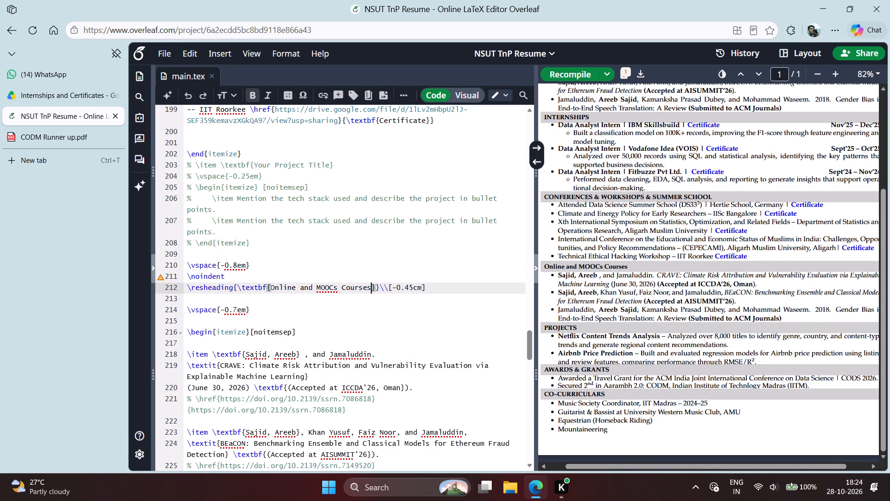
key("ctrl+BackSpace")
key("ctrl+BackSpace")
key("ctrl+BackSpace")
key("ctrl+BackSpace")
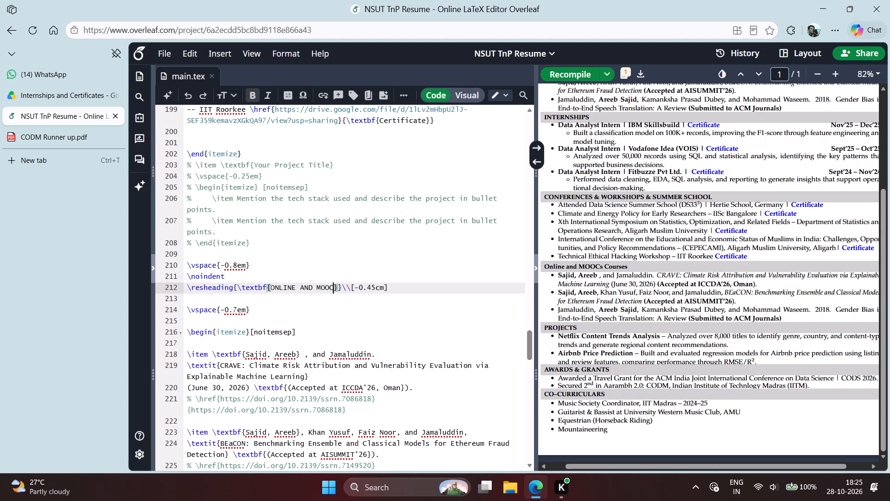
key("apostrophe")
key("BackSpace")
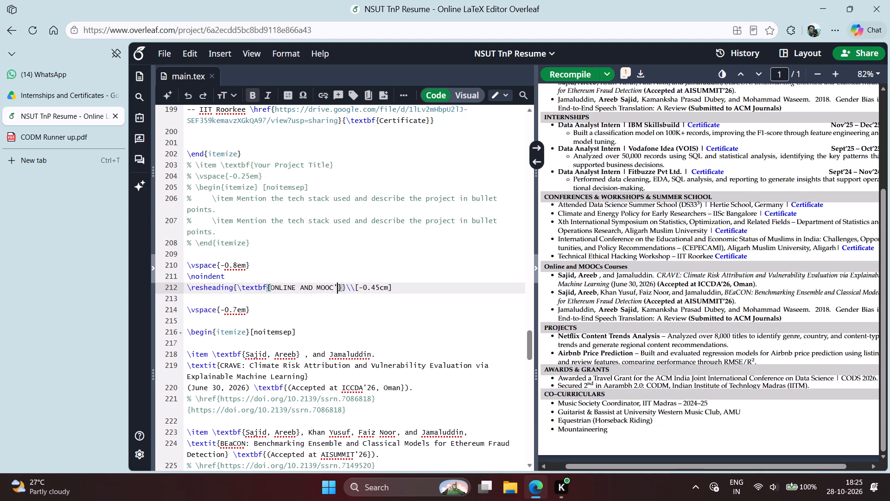
key("BackSpace")
key("s")
key("space")
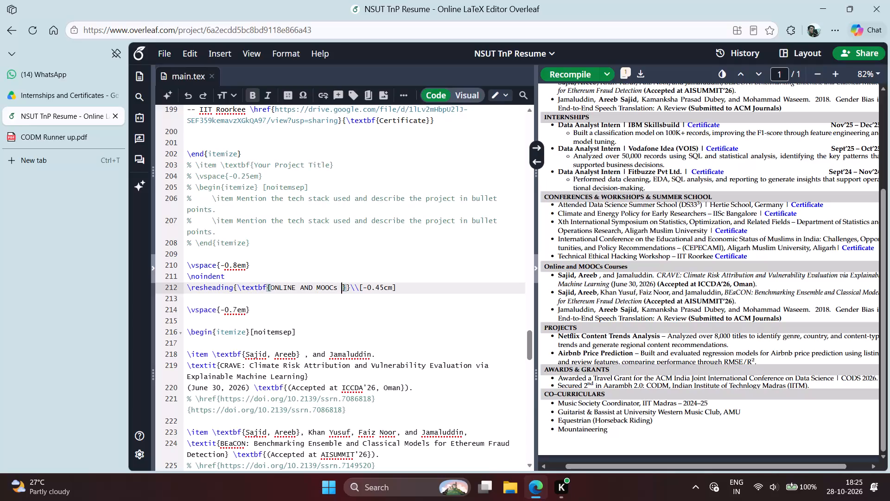
type("COURSES")
key("ctrl+Return")
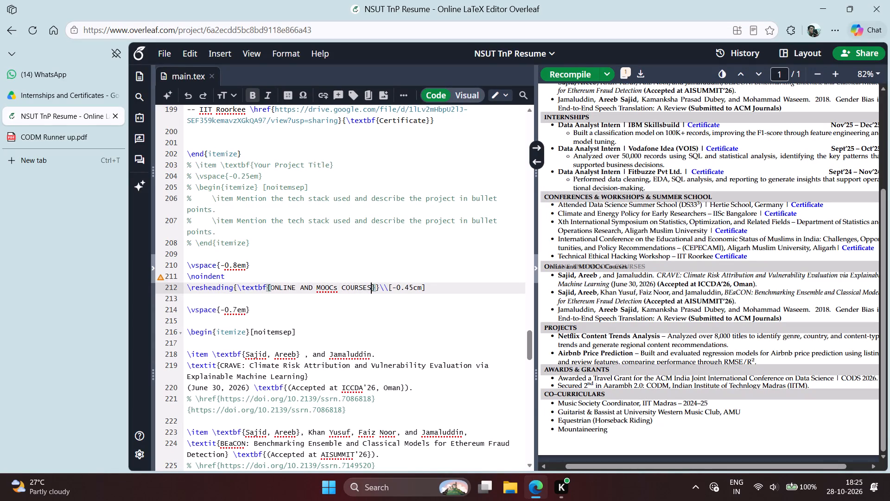
scroll(354, 260, "down", 2)
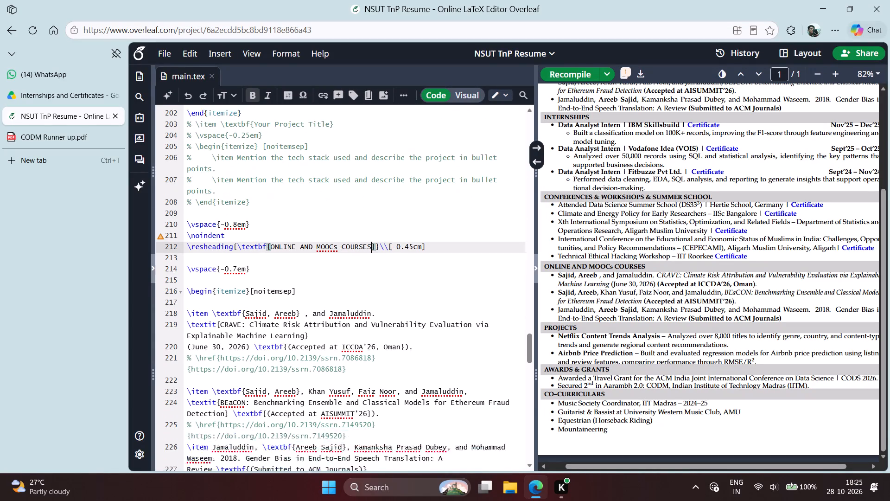
scroll(354, 260, "down", 1)
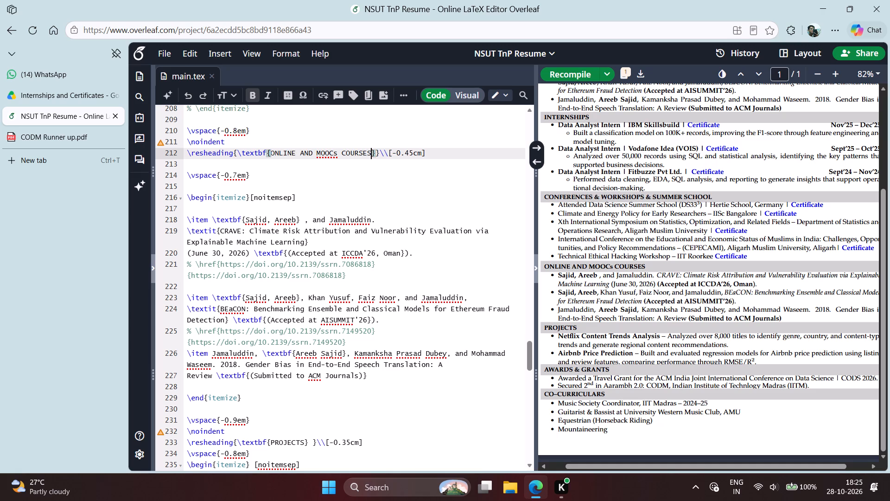
left_click_drag(213, 219, 359, 337)
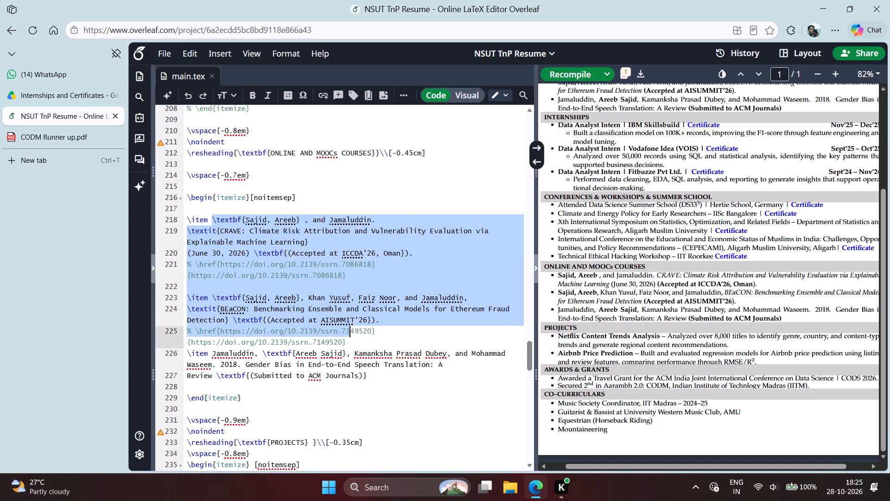
left_click_drag(359, 337, 436, 289)
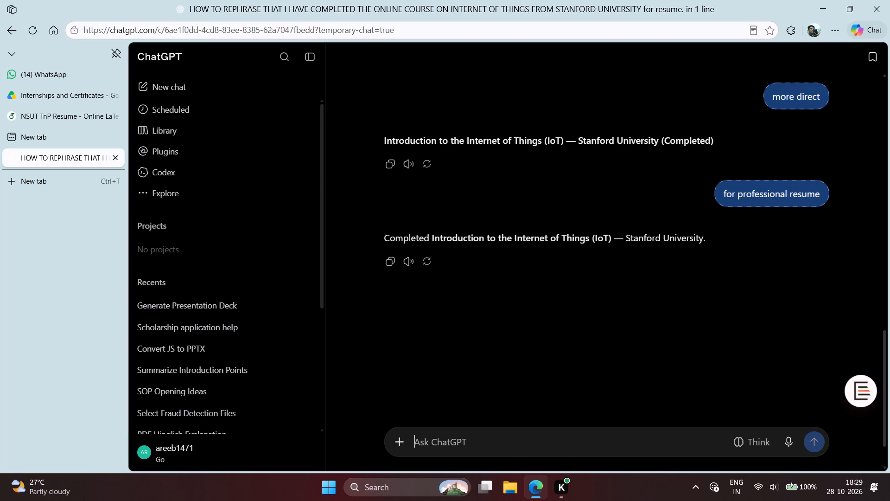
left_click(388, 263)
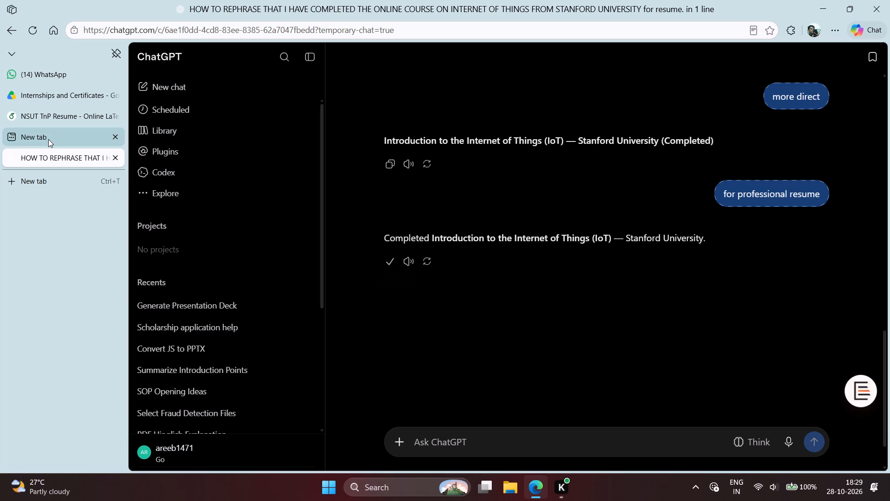
Return to the Overleaf resume and paste the copied course line into the empty first item of ONLINE AND MOOCs COURSES.
left_click(50, 119)
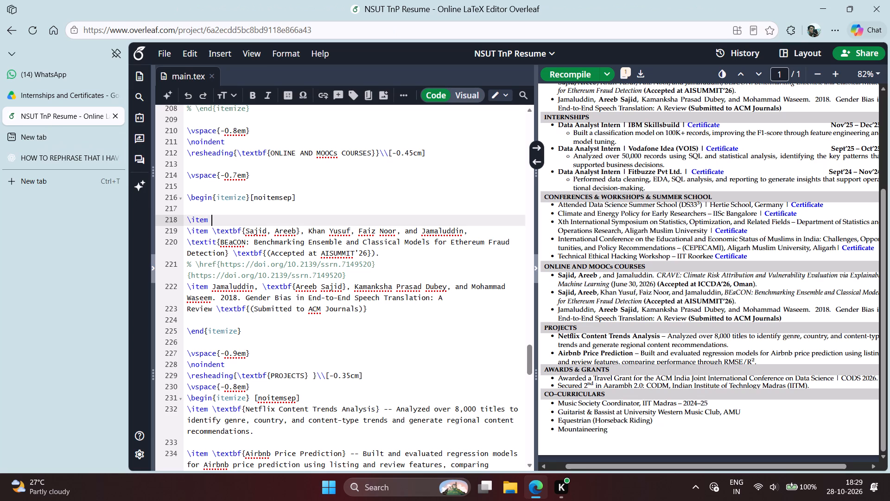
key("ctrl+v")
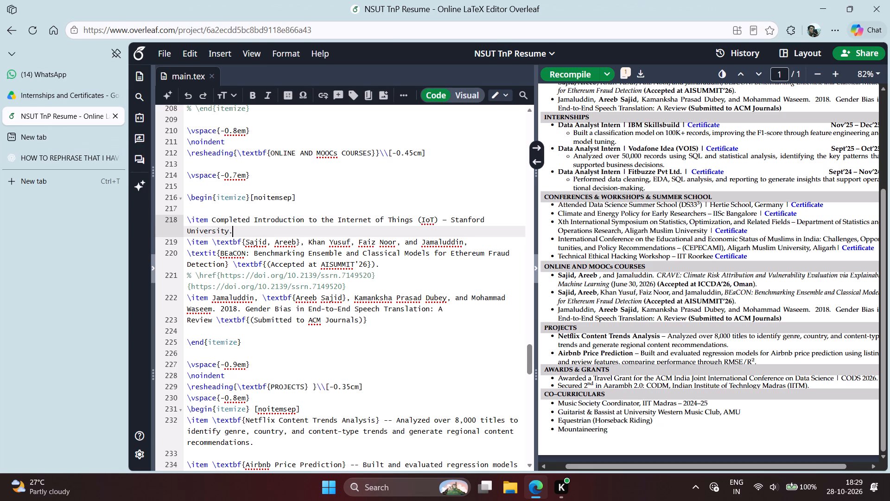
Delete the leftover publication entries and blank lines below the Stanford course item in ONLINE AND MOOCs COURSES.
left_click_drag(186, 239, 312, 272)
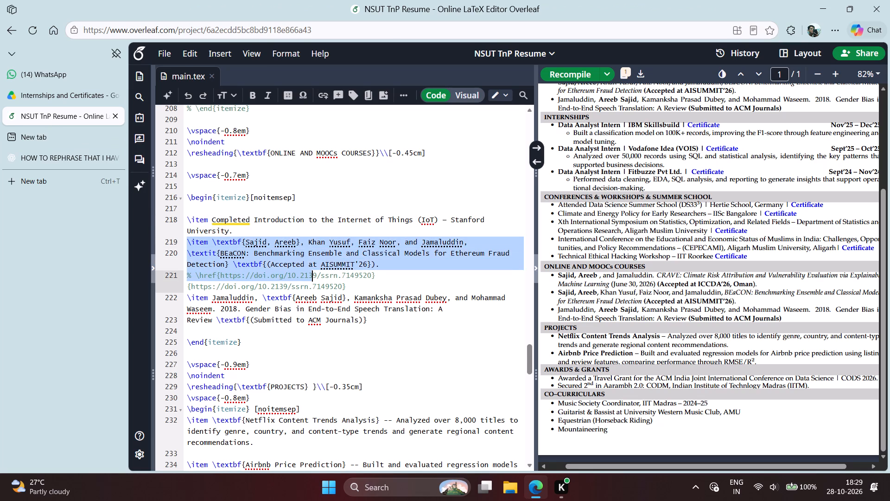
left_click_drag(312, 272, 384, 301)
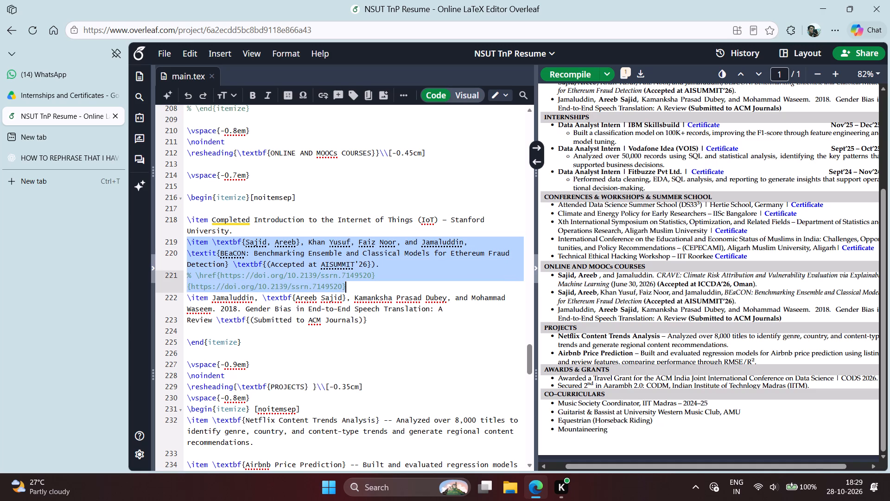
left_click_drag(384, 301, 384, 321)
key("BackSpace")
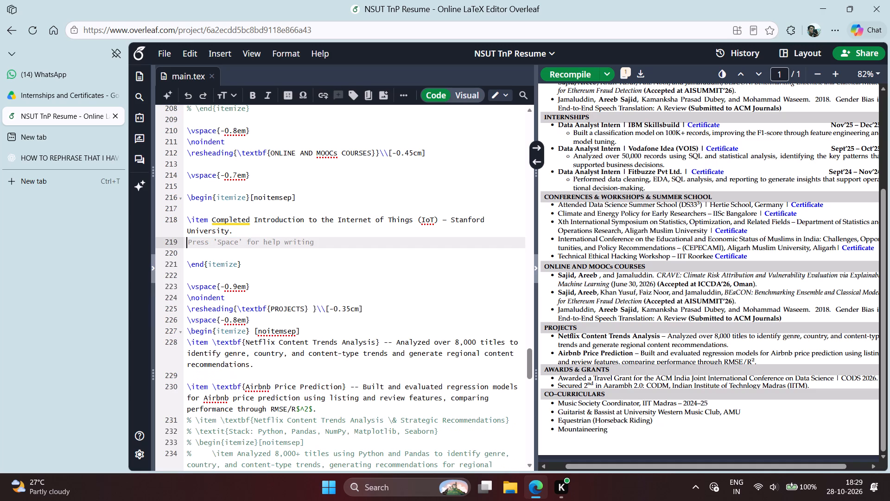
key("BackSpace")
key("Down")
key("BackSpace")
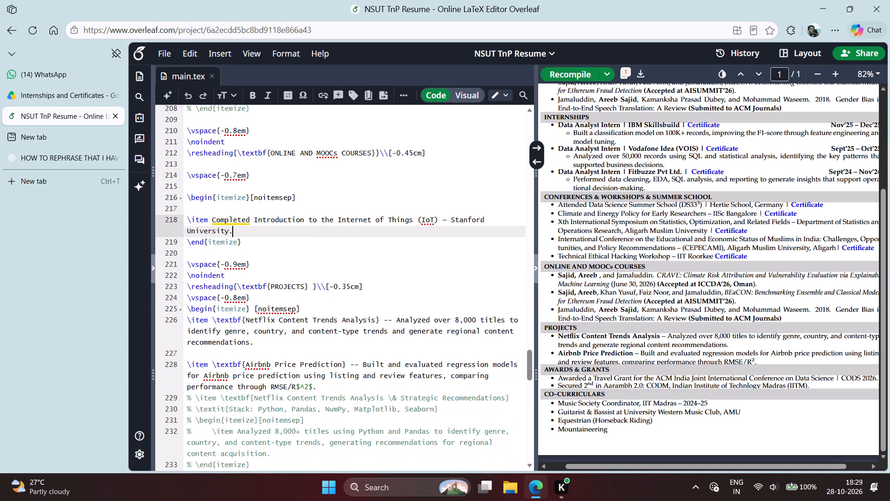
Accept the suggested wording "Completed the" for the Stanford course item and recompile the resume.
left_click(235, 220)
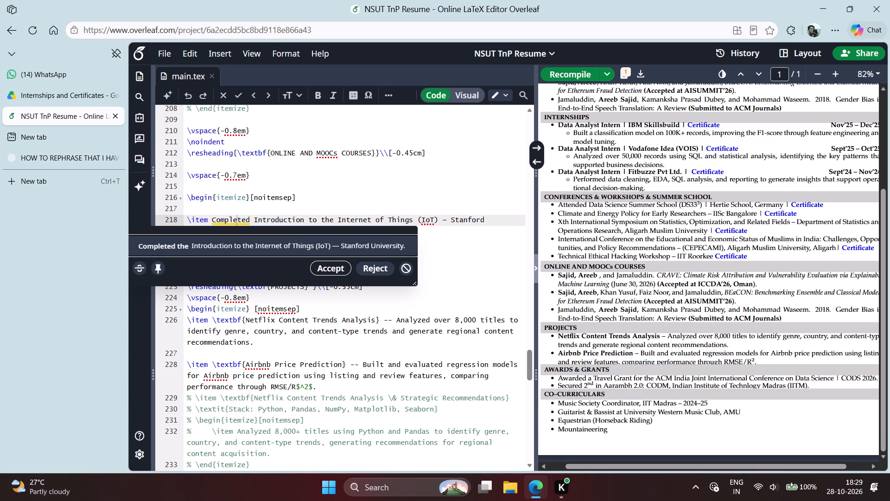
left_click(314, 266)
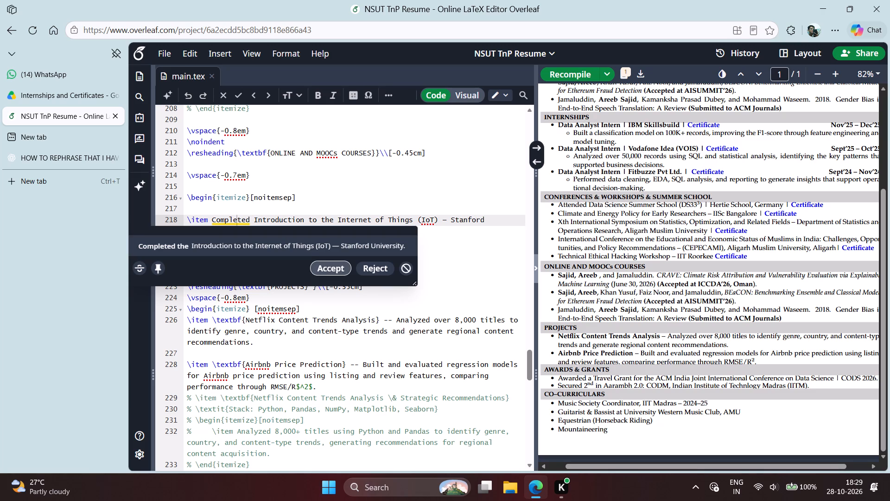
key("ctrl+Return")
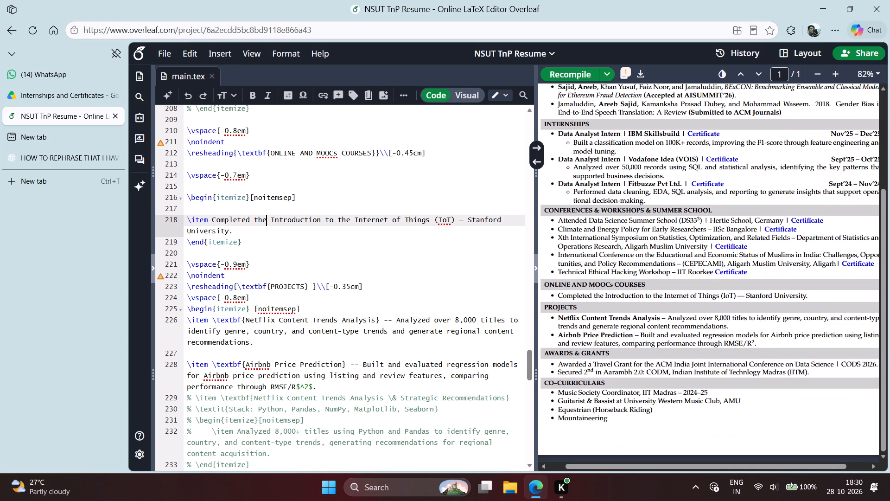
Insert a bold "Stanford University" with \textbf before the plain university name, separate them with a space, and recompile.
left_click(467, 220)
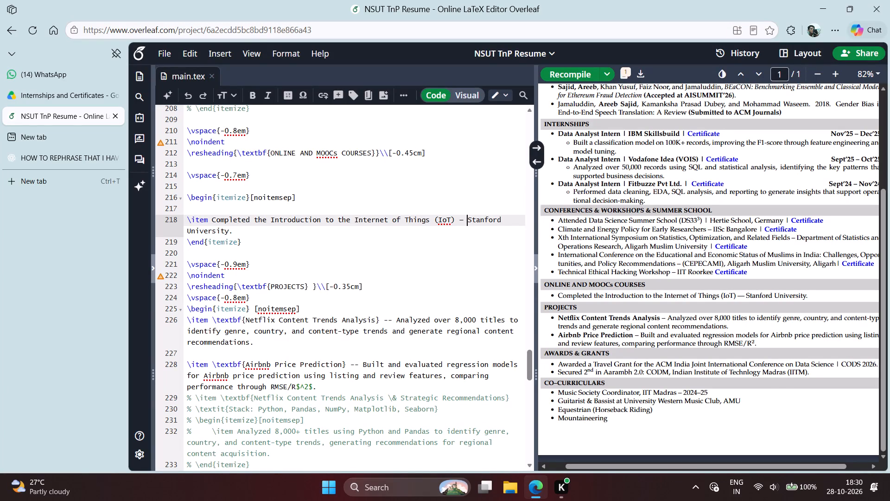
key("backslash")
type("te")
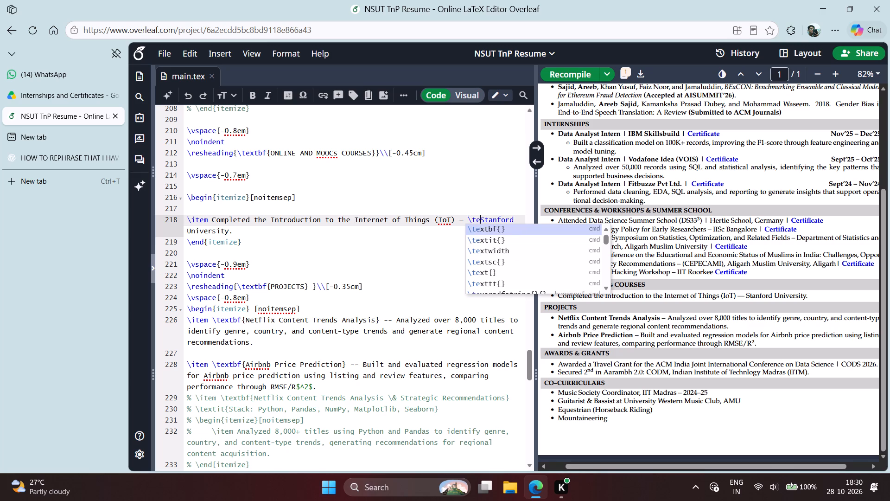
key("Return")
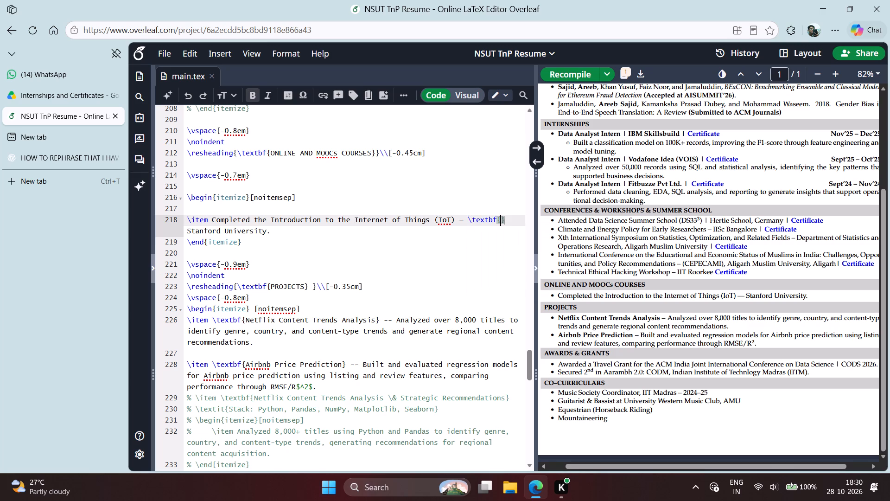
type("Stanford University")
key("Right")
key("Right")
key("Right")
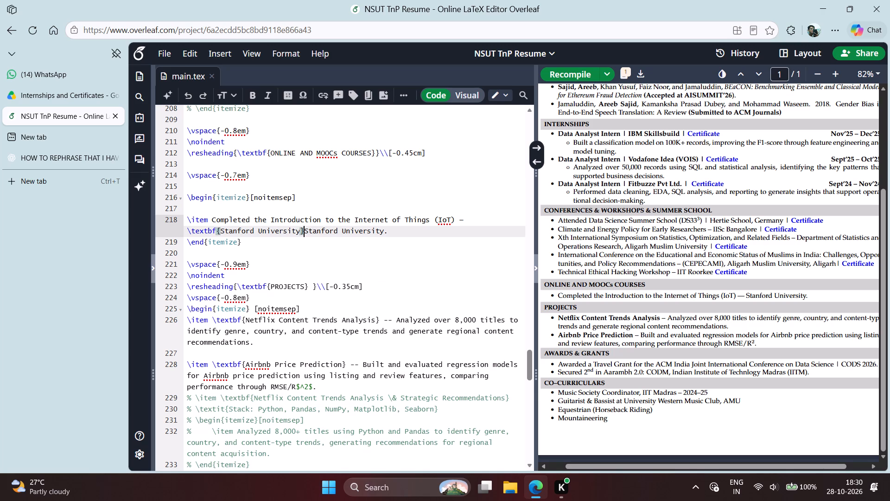
key("Right")
key("Right")
key("Right")
key("Right")
key("Right")
key("Left")
key("Left")
key("Left")
key("Left")
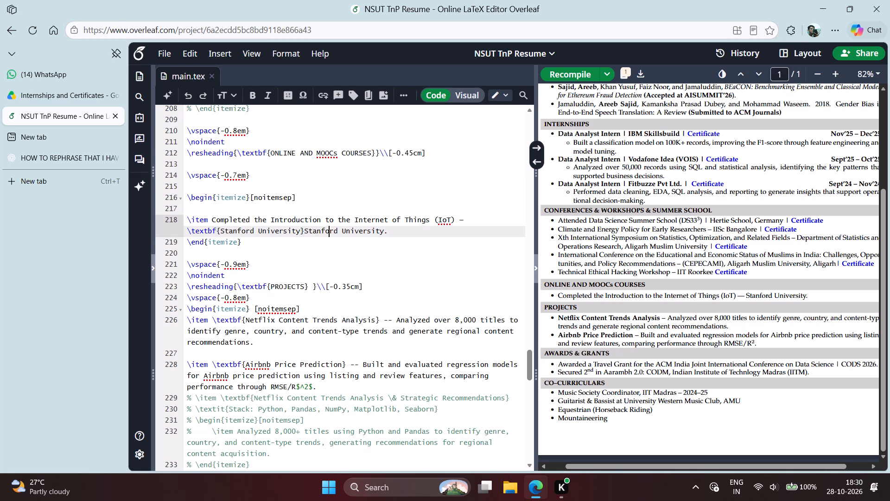
key("Left")
key("Left")
key("Left")
key("space")
key("ctrl+Return")
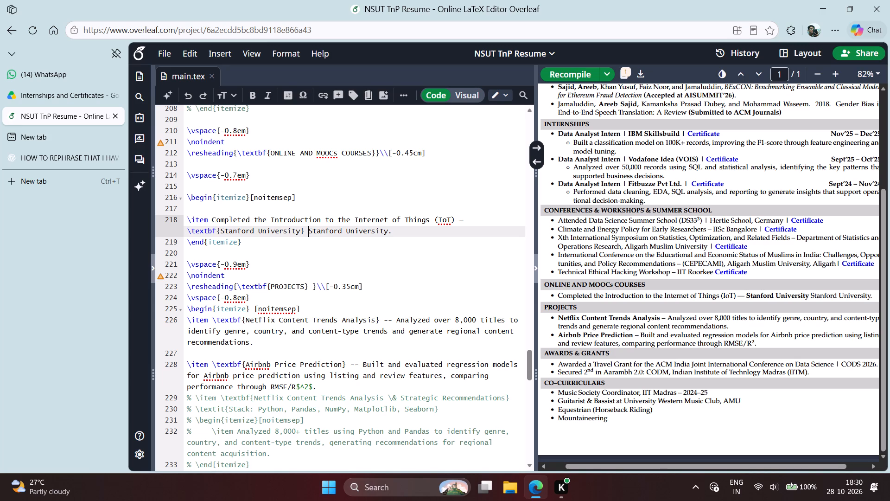
Replace the long dash after "(IoT)" in the Stanford course item with "--".
key("Right")
key("Right")
key("Right")
key("Right")
key("Right")
key("Right")
key("Right")
key("Right")
key("Right")
key("Right")
key("Right")
key("Right")
key("Right")
key("Right")
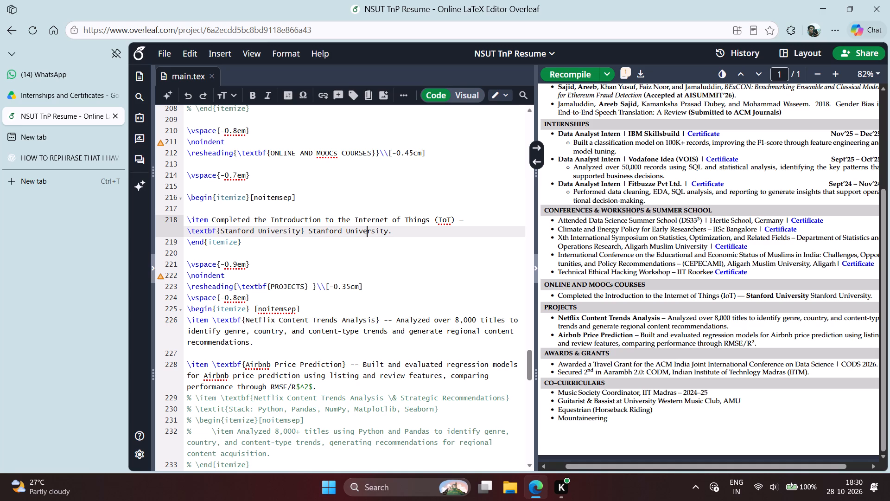
left_click(467, 220)
key("BackSpace")
key("BackSpace")
key("BackSpace")
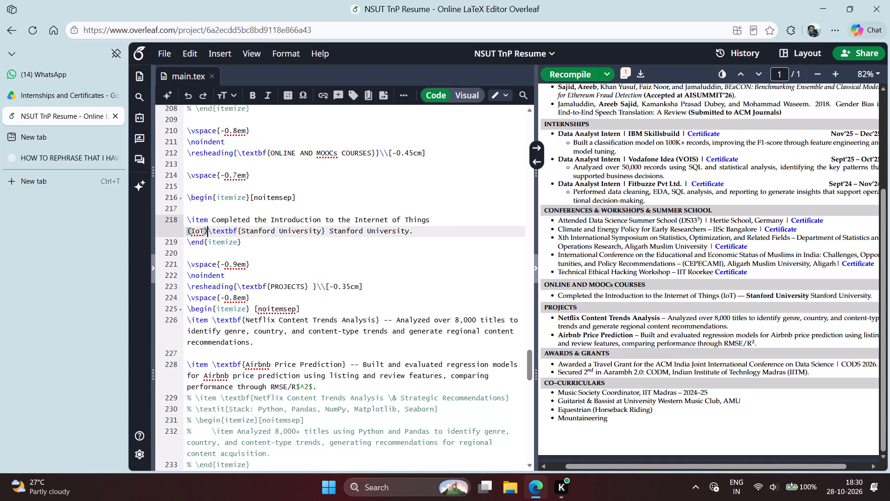
key("space")
type("--")
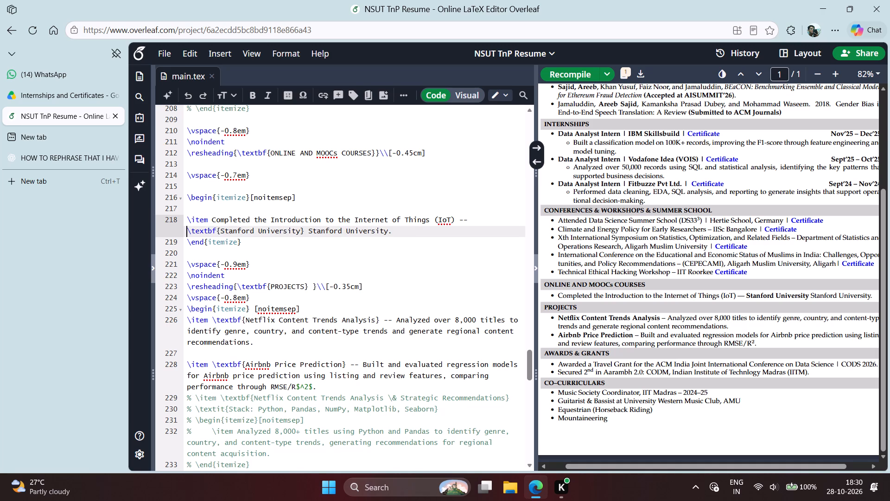
Remove the duplicate plain "Stanford University", end the item with a period after the bold name, and recompile.
left_click(464, 227)
key("ctrl+BackSpace")
key("ctrl+BackSpace")
key("ctrl+BackSpace")
key("BackSpace")
key("period")
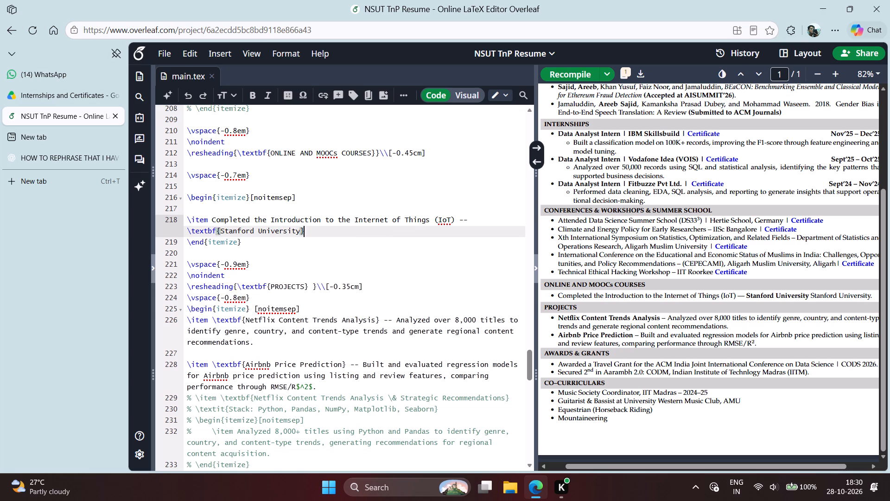
key("ctrl+Return")
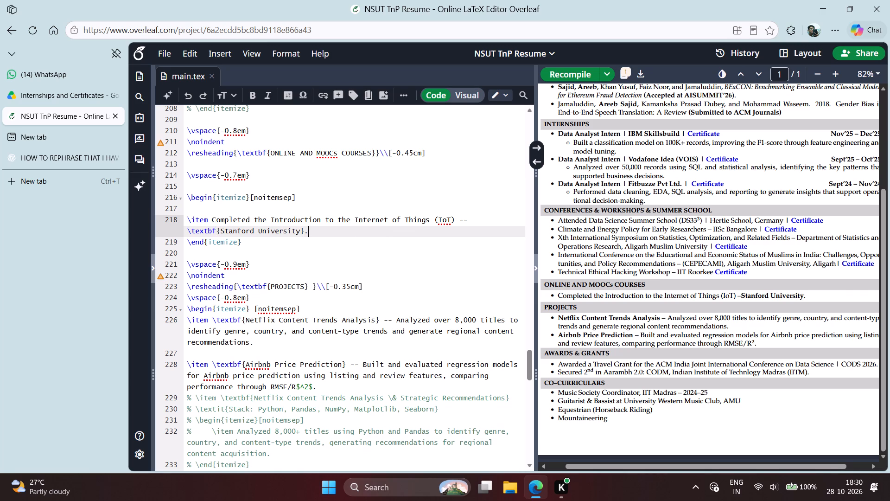
Put a line break between "--" and the bold Stanford University for spacing, and recompile.
left_click(476, 221)
key("space")
key("BackSpace")
key("space")
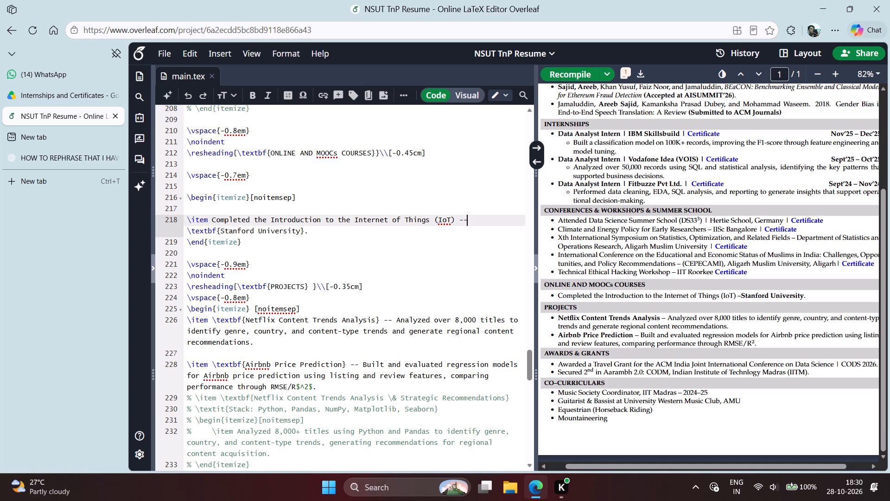
key("Return")
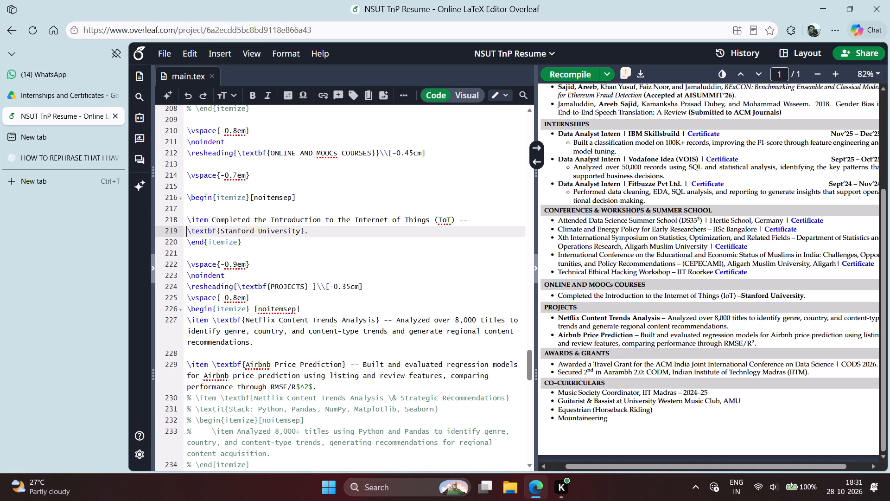
key("ctrl+Return")
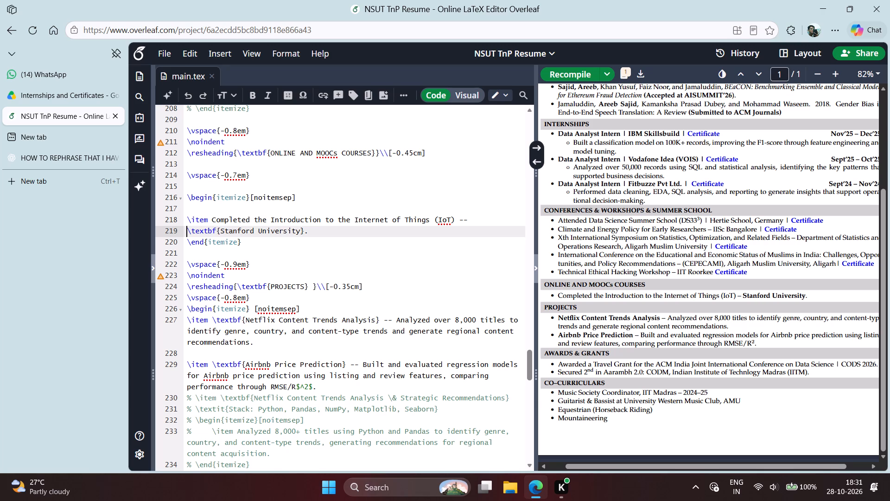
Replace the period after the bold Stanford University with a "|" separator surrounded by spaces.
left_click(373, 228)
key("BackSpace")
key("space")
key("shift+bar")
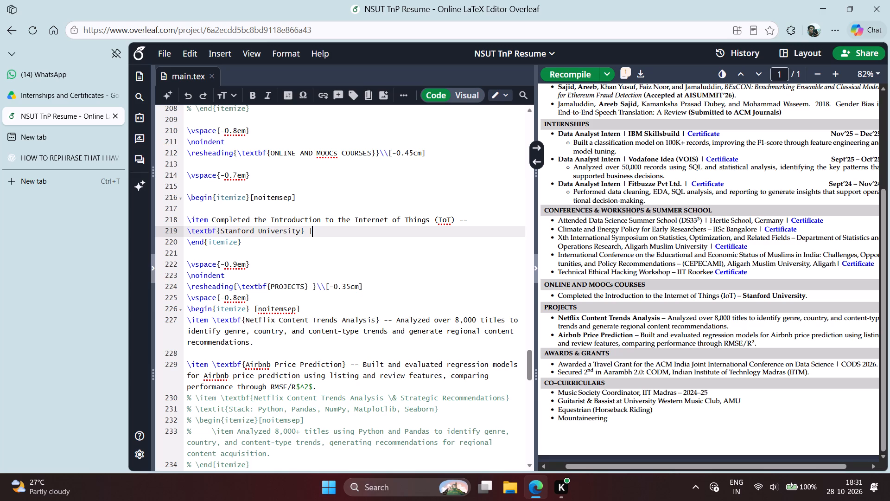
key("space")
Copy the Certificate \href from the Technical Ethical Hacking Workshop item and paste it after the Stanford entry's "|" separator.
scroll(373, 228, "up", 3)
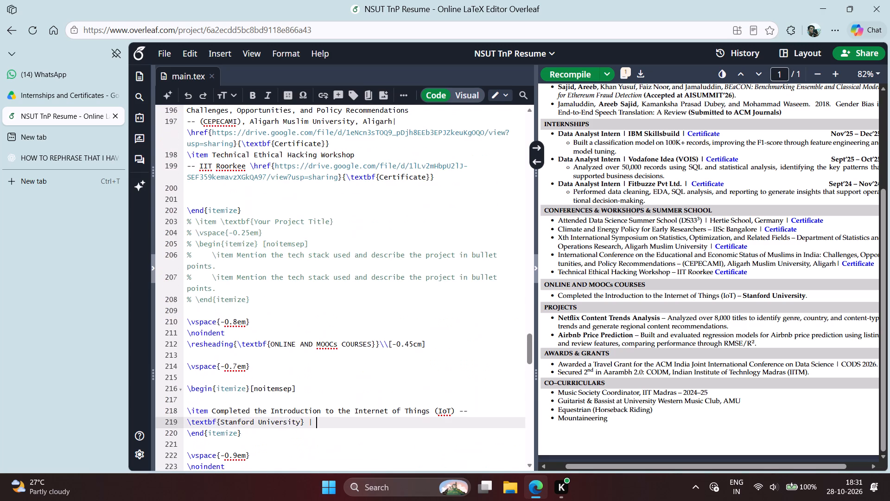
scroll(373, 228, "up", 1)
left_click_drag(249, 214, 441, 218)
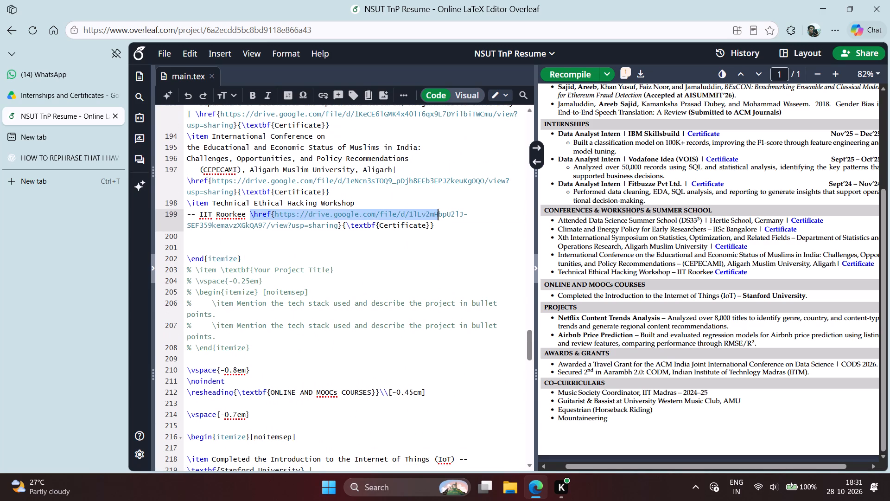
left_click_drag(441, 218, 451, 226)
key("ctrl+c")
scroll(451, 226, "down", 3)
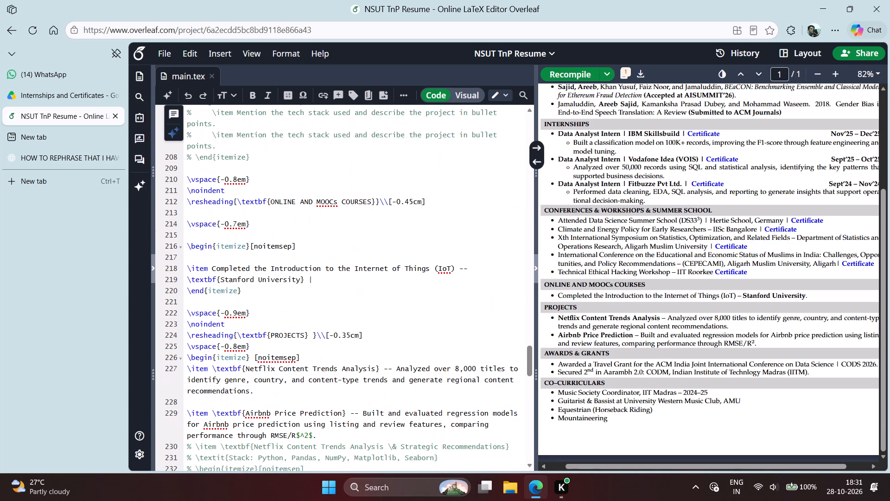
left_click(377, 282)
key("ctrl+v")
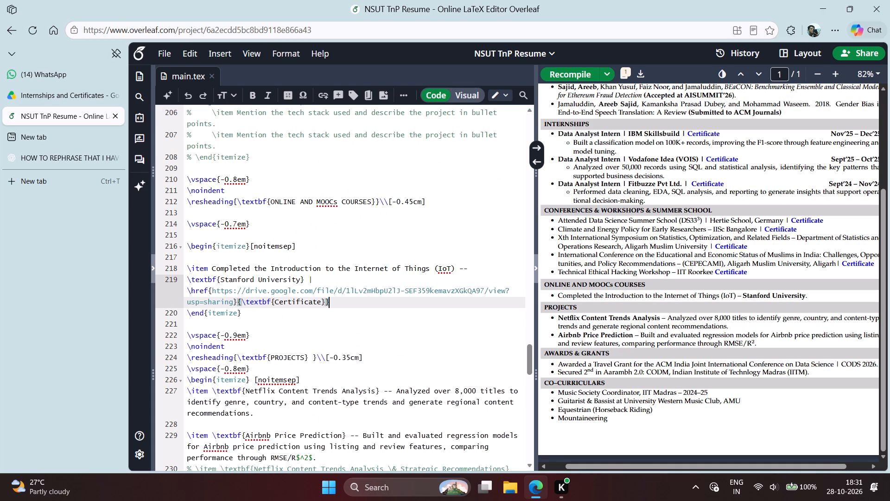
Replace the URL in the Stanford entry's Certificate \href with the copied share link of Stanford.pdf from Google Drive, and recompile.
left_click(231, 302)
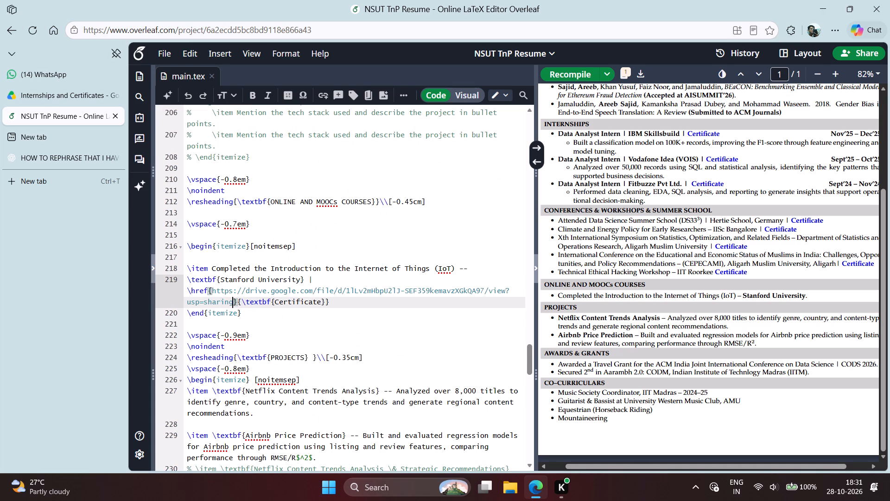
key("shift+Up")
key("shift+Left")
key("shift+Left")
key("shift+Left")
key("shift+Left")
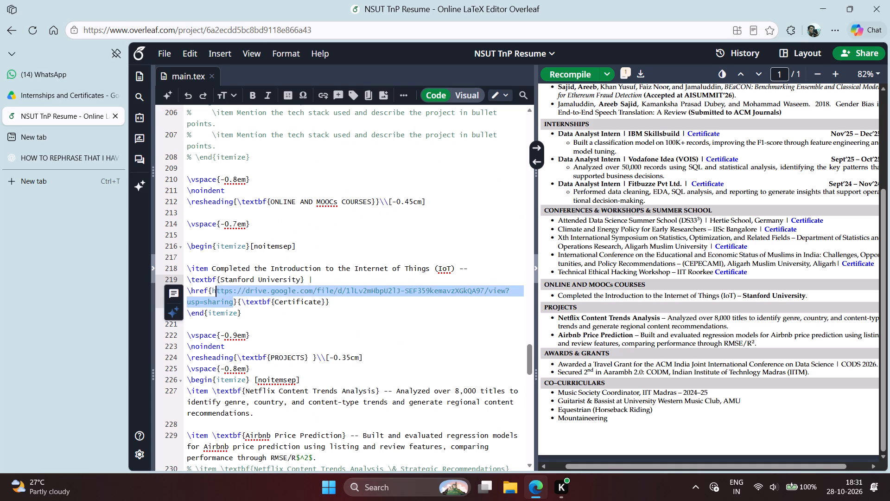
key("shift+Left")
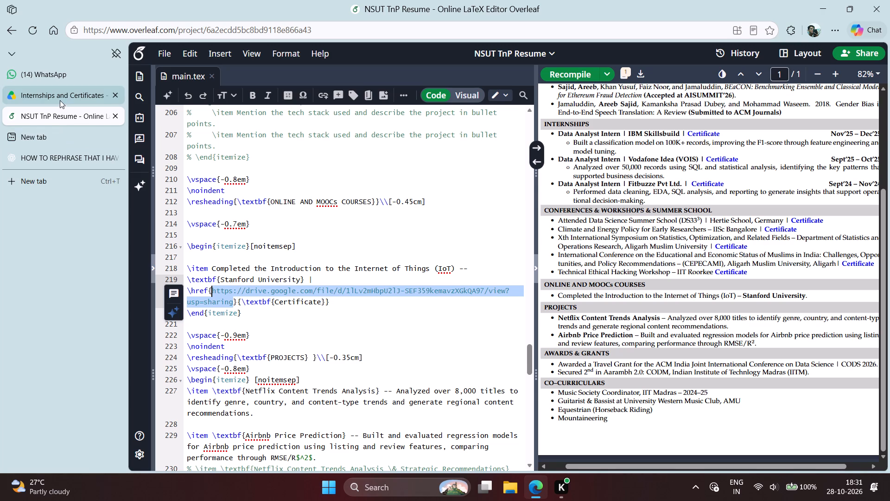
left_click(60, 100)
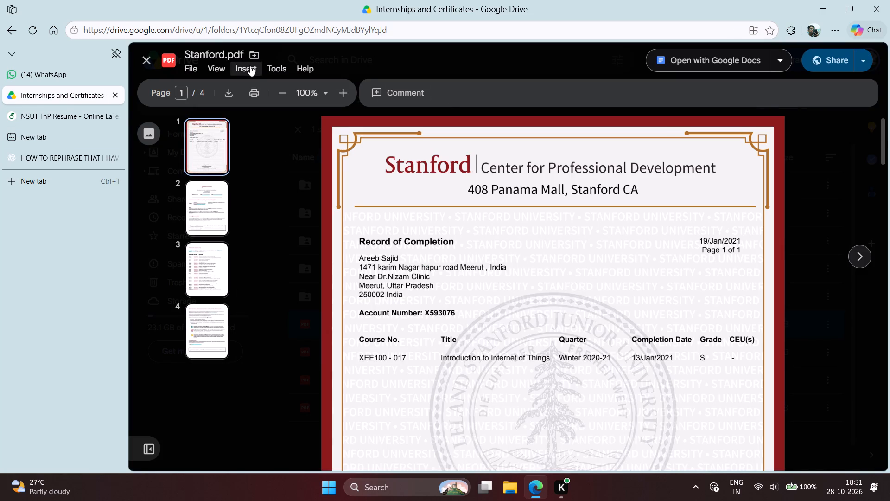
left_click(830, 64)
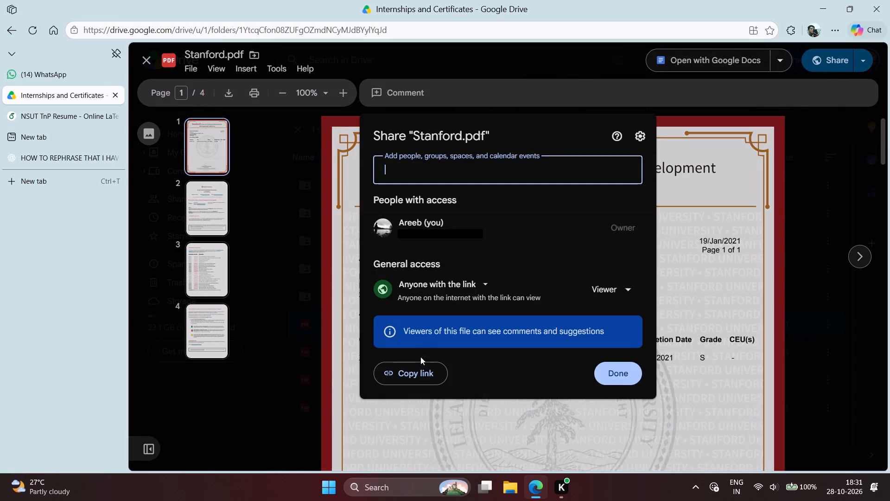
left_click(418, 368)
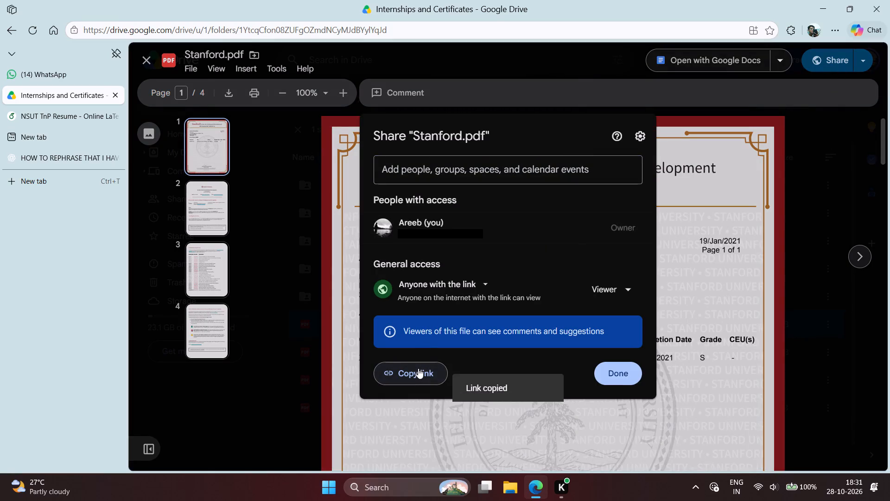
key("ctrl+w")
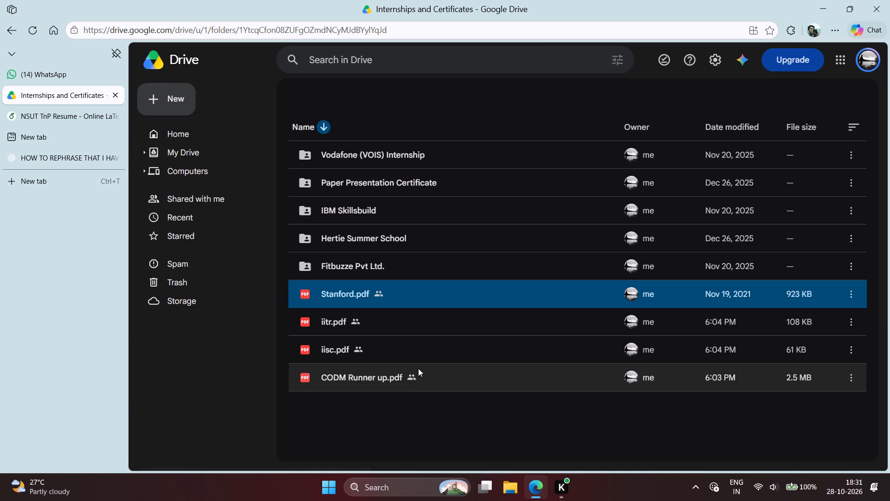
key("ctrl+v")
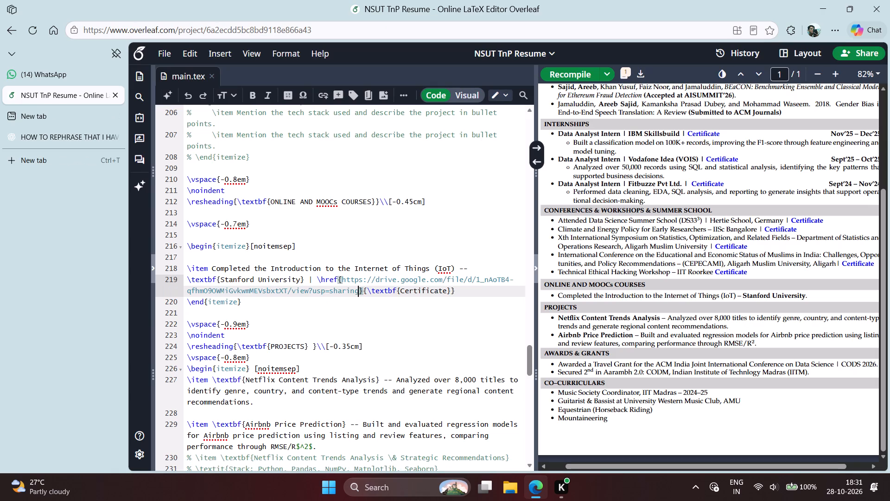
key("ctrl+Return")
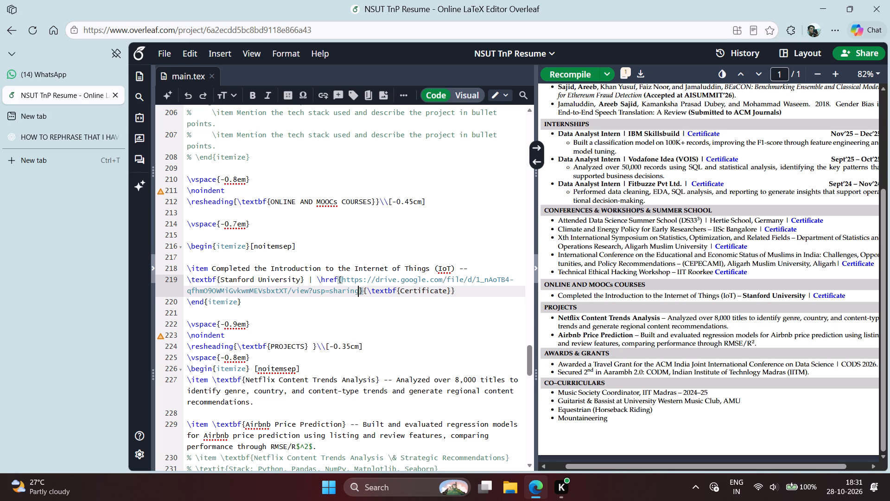
Open the Stanford entry's Certificate link in an InPrivate window to check public access, and close that window.
right_click(833, 294)
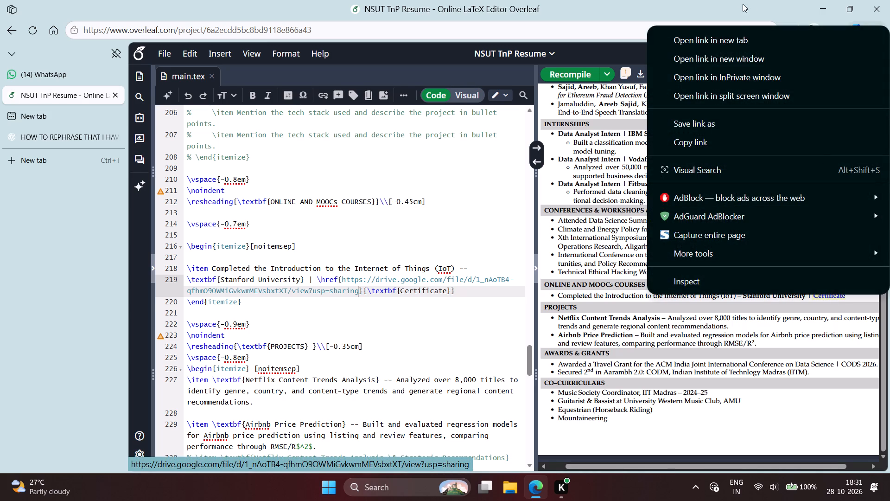
left_click(744, 72)
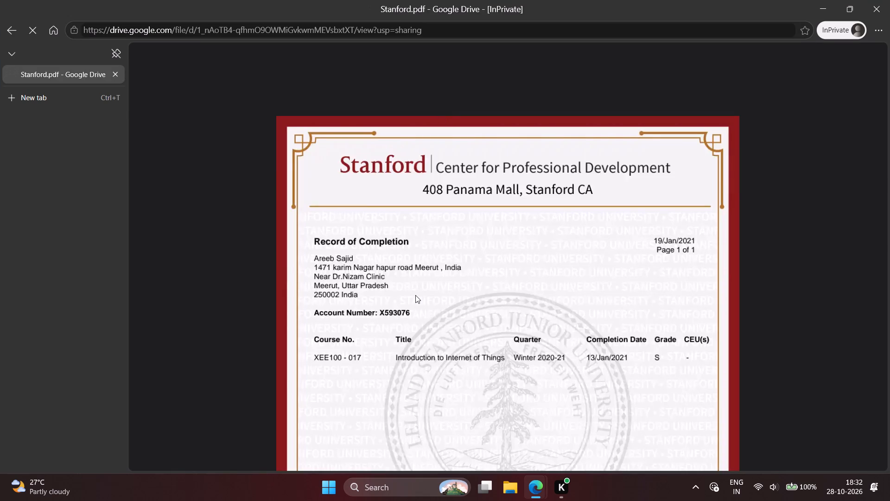
scroll(415, 295, "down", 1)
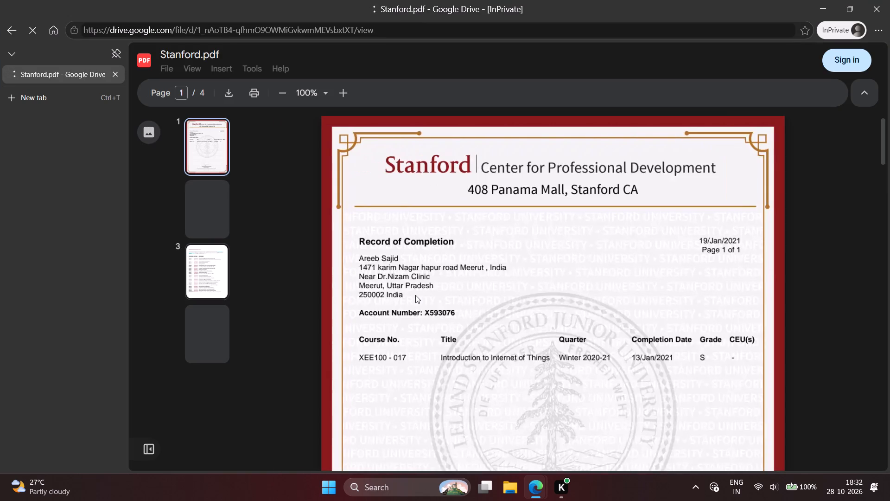
key("ctrl+w")
Review the compiled resume from Education through Co-Curriculars, along with the LaTeX source around the conference and course entries.
scroll(415, 295, "down", 1)
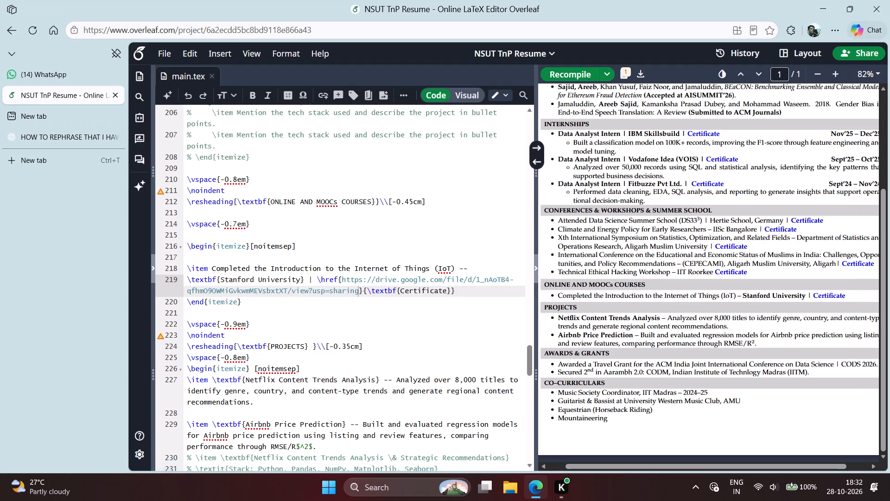
scroll(415, 295, "down", 1)
scroll(415, 295, "up", 1)
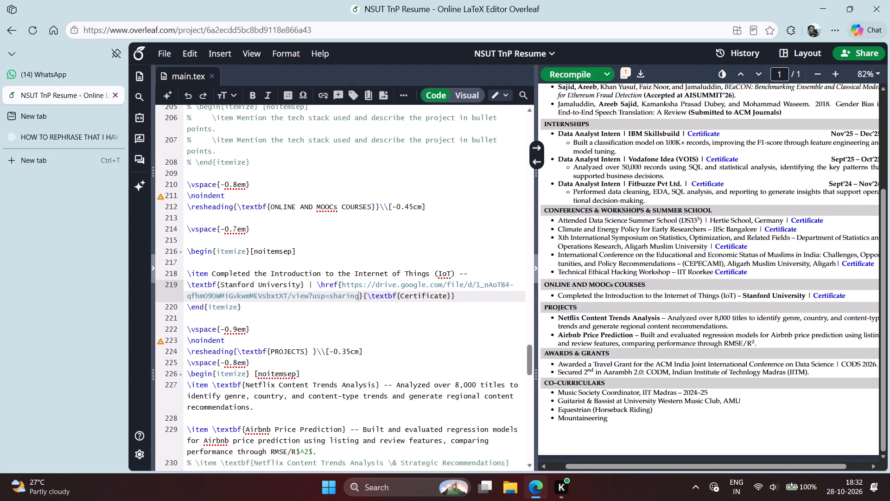
scroll(415, 295, "up", 1)
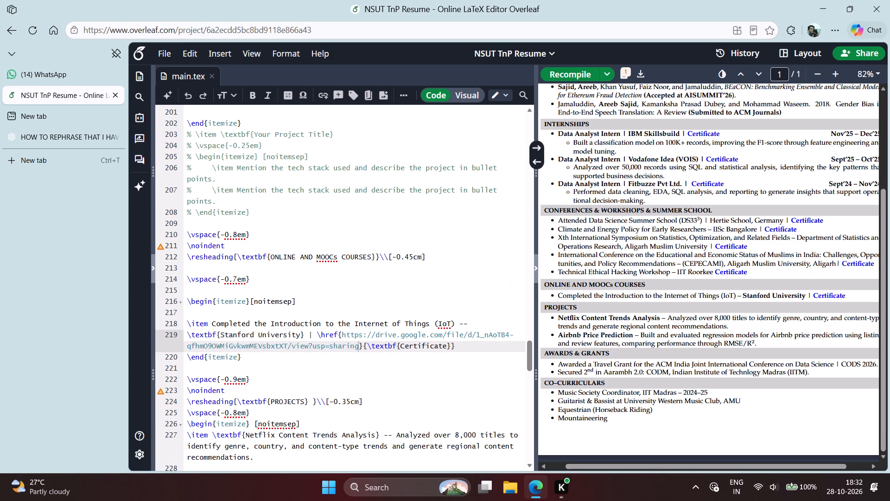
scroll(630, 247, "up", 1)
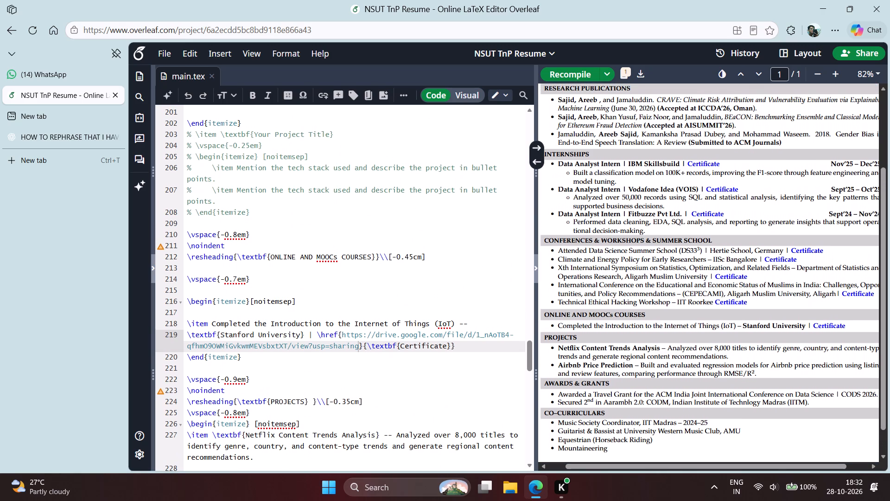
scroll(630, 247, "up", 1)
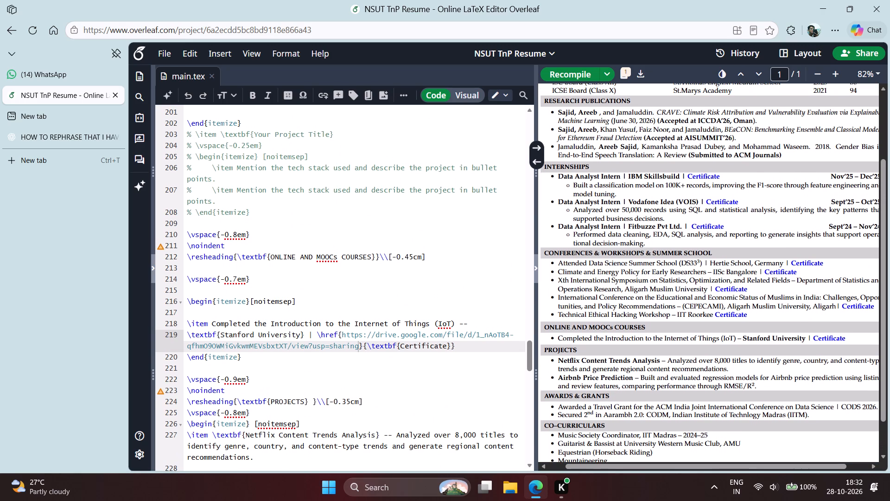
scroll(630, 247, "up", 1)
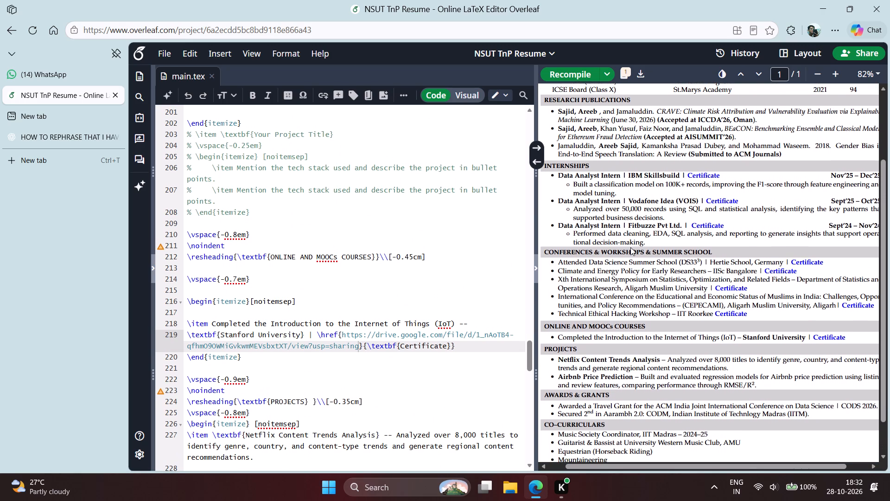
scroll(630, 247, "down", 2)
scroll(630, 247, "up", 2)
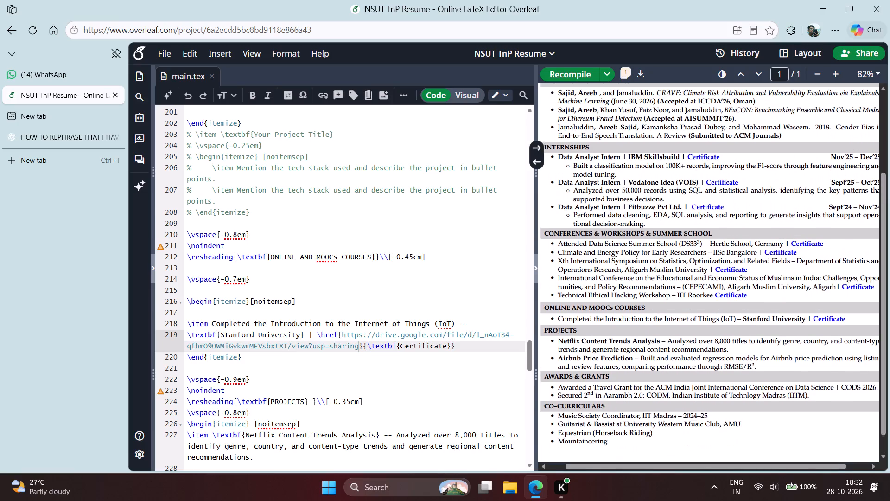
scroll(630, 247, "up", 3)
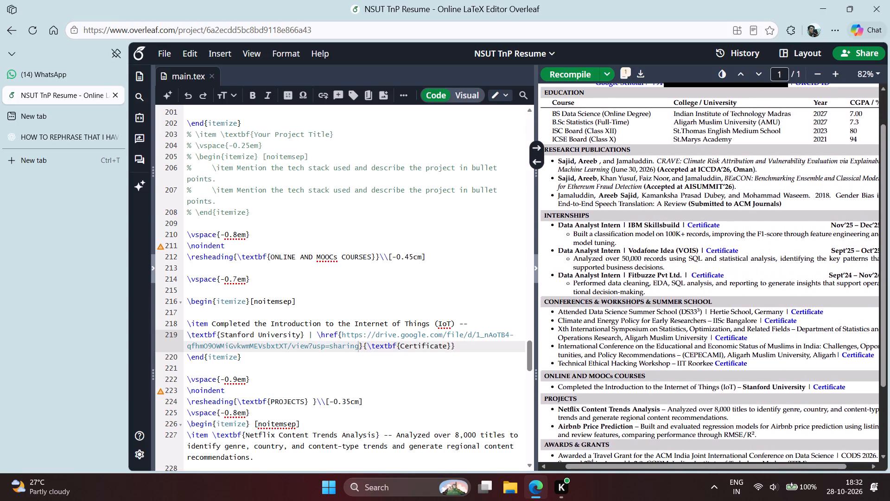
scroll(630, 247, "up", 2)
scroll(630, 247, "down", 2)
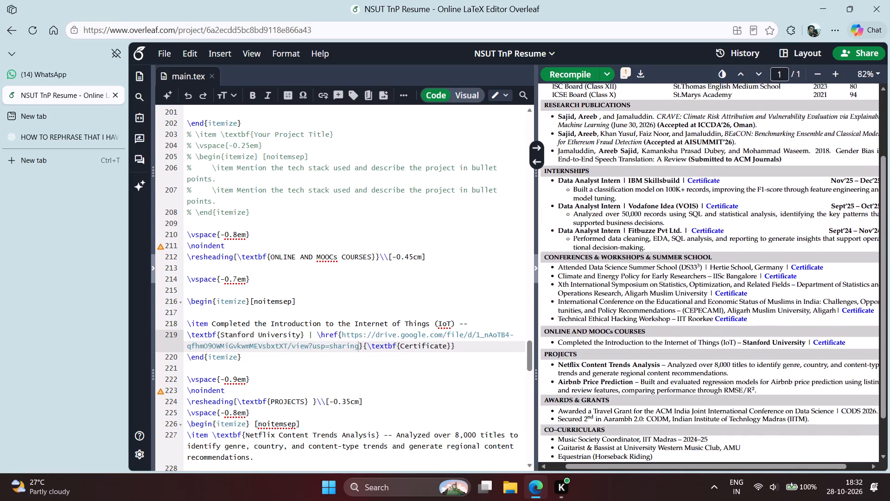
scroll(630, 247, "down", 2)
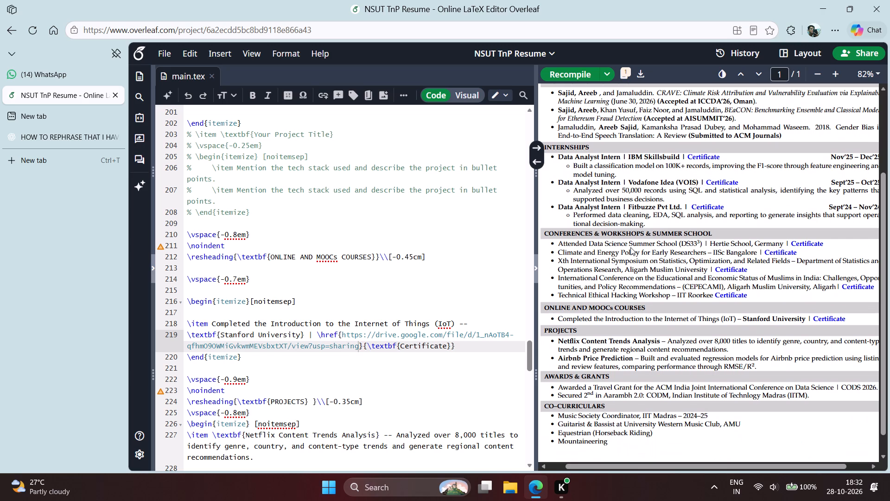
scroll(630, 247, "down", 1)
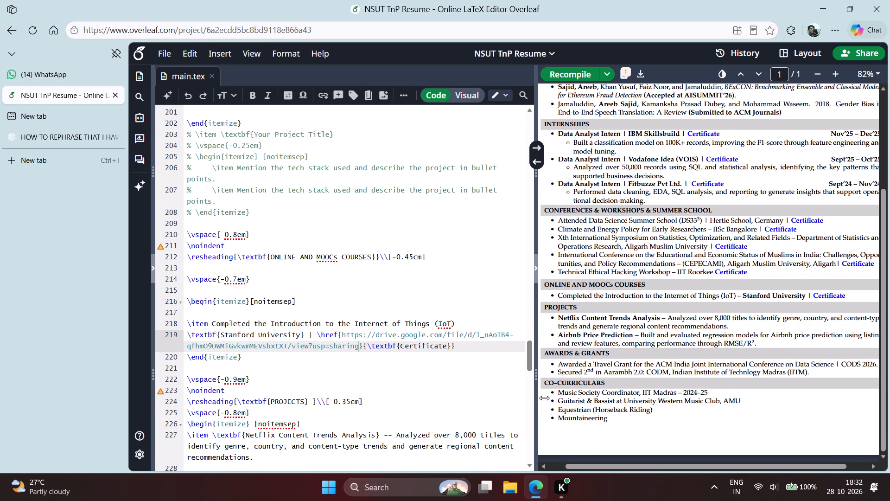
left_click(553, 422)
scroll(392, 361, "up", 7)
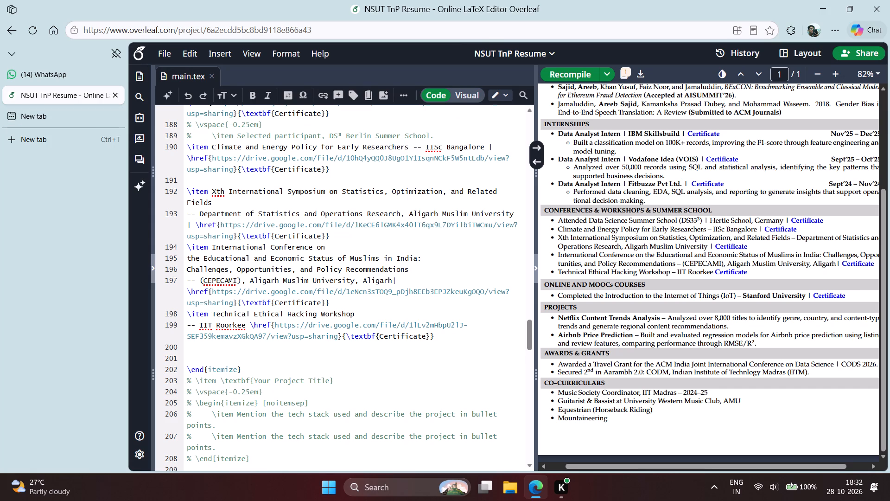
Check the Projects, Awards & Grants and Co-Curriculars entries in the compiled resume.
scroll(593, 283, "down", 1)
left_click(634, 322)
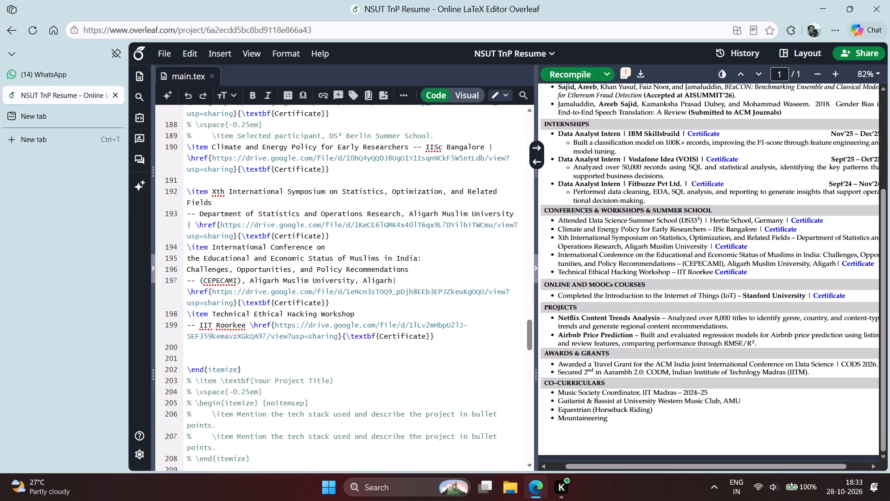
left_click(634, 335)
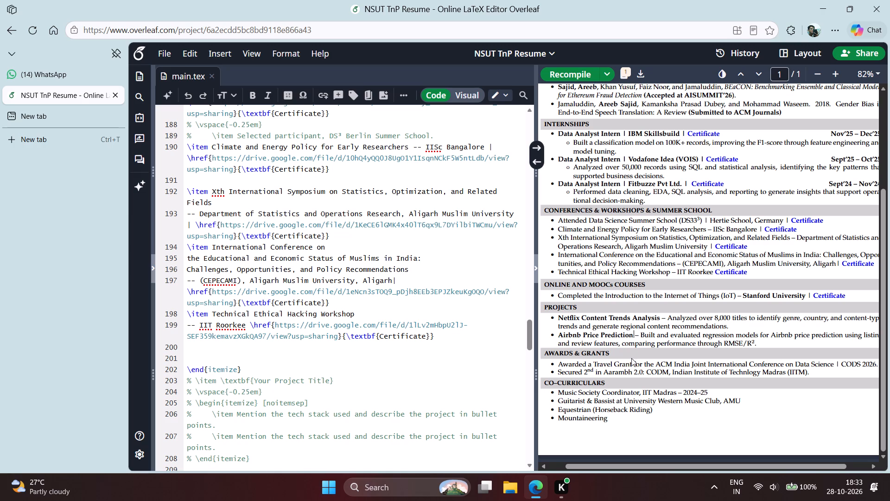
left_click(631, 363)
left_click(632, 394)
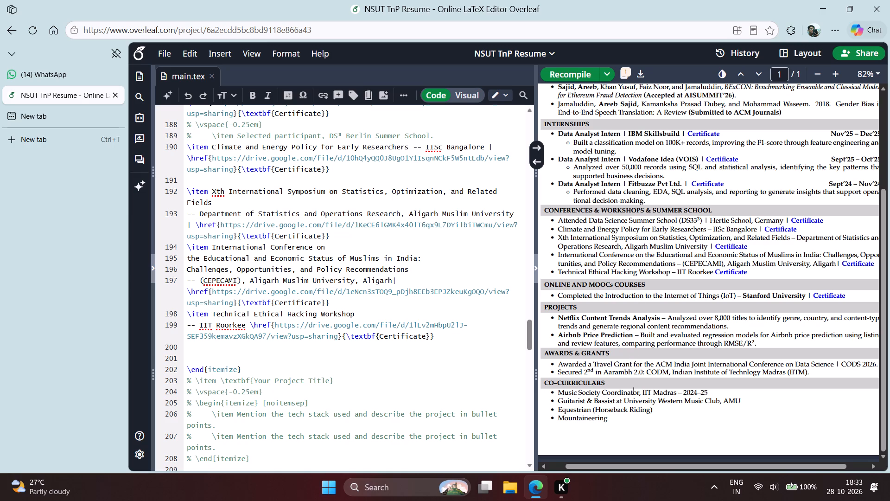